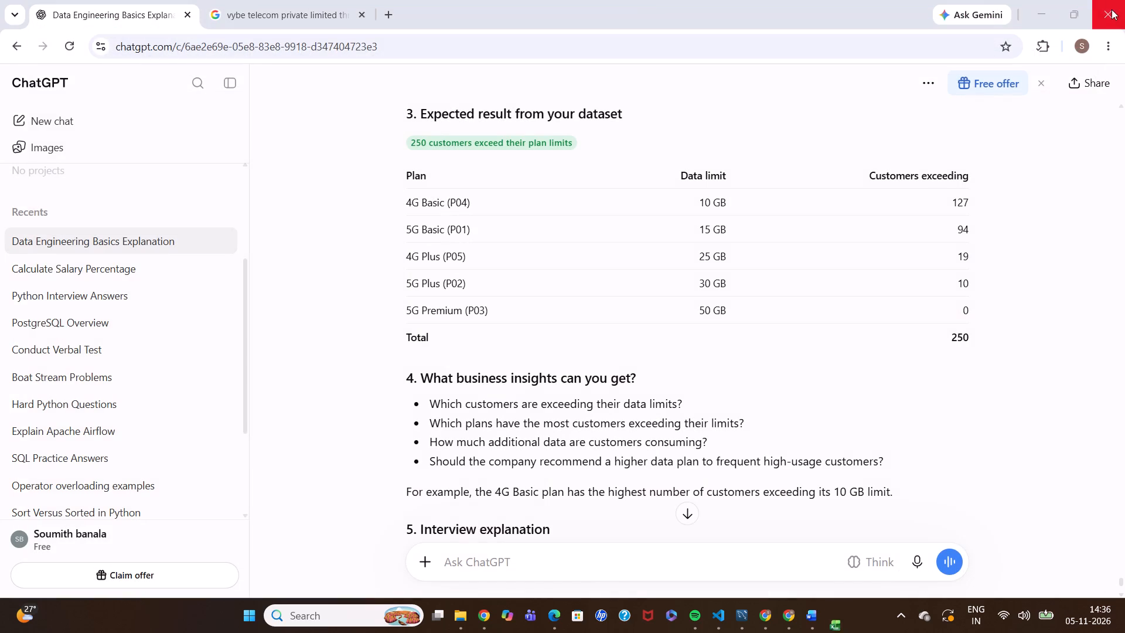
# Search Windows for Excel, launch it and create a blank workbook.
pyautogui.click(406, 612)
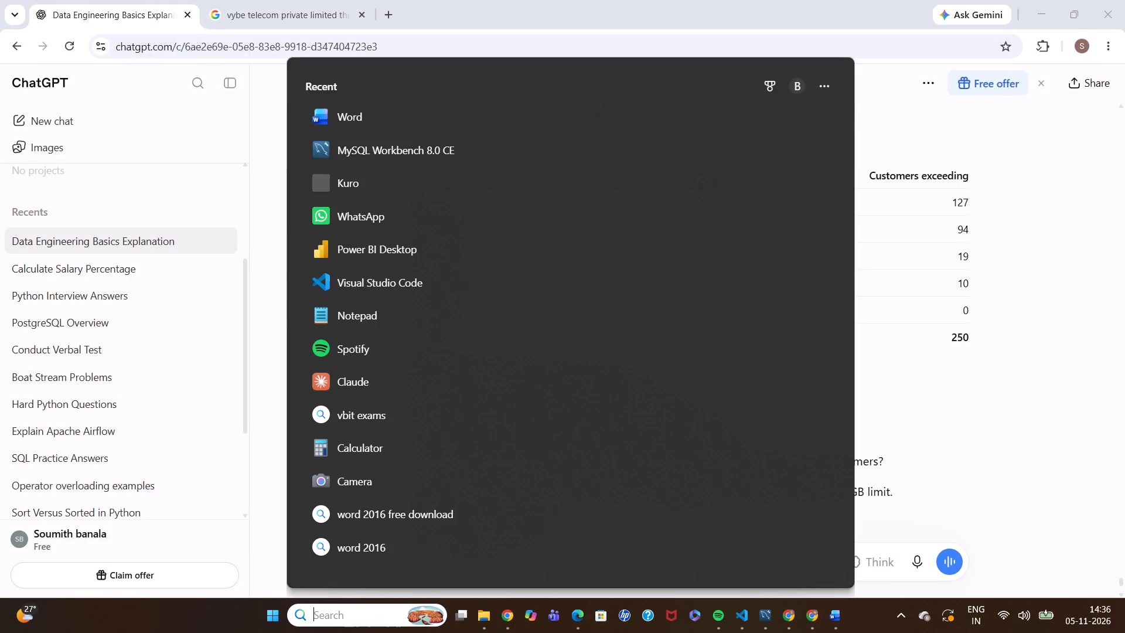
pyautogui.write('ex')
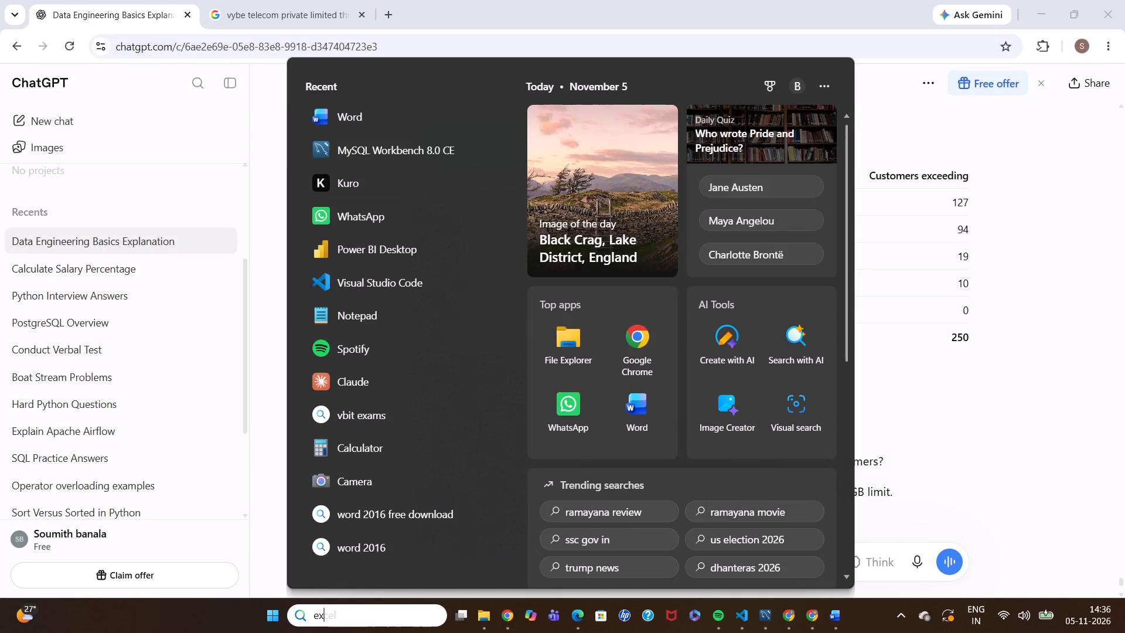
pyautogui.click(344, 162)
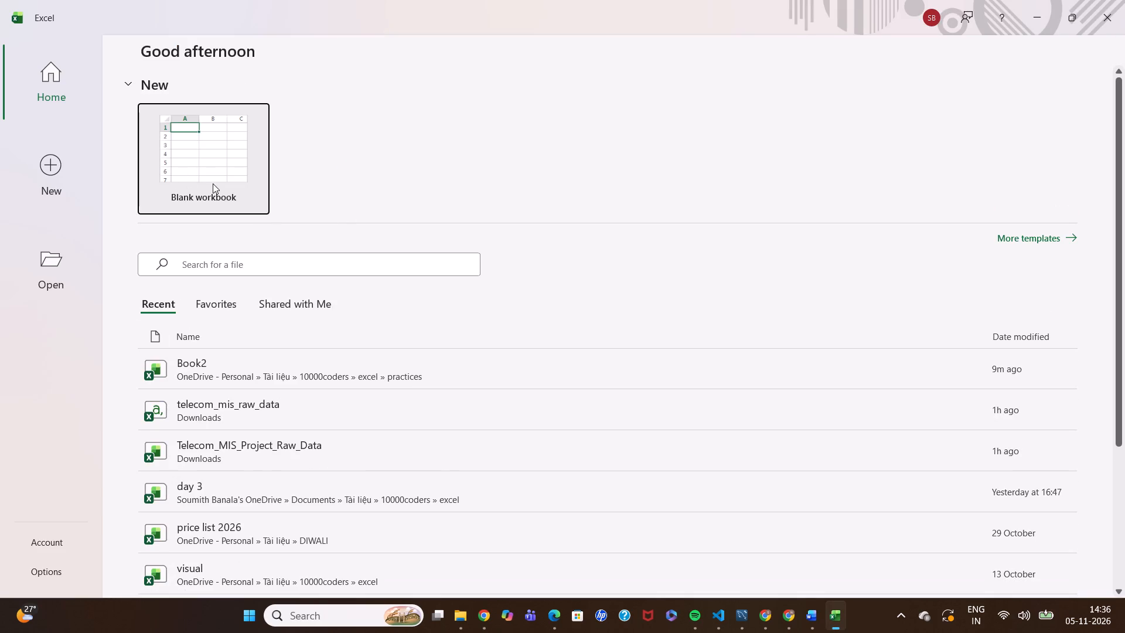
pyautogui.click(176, 179)
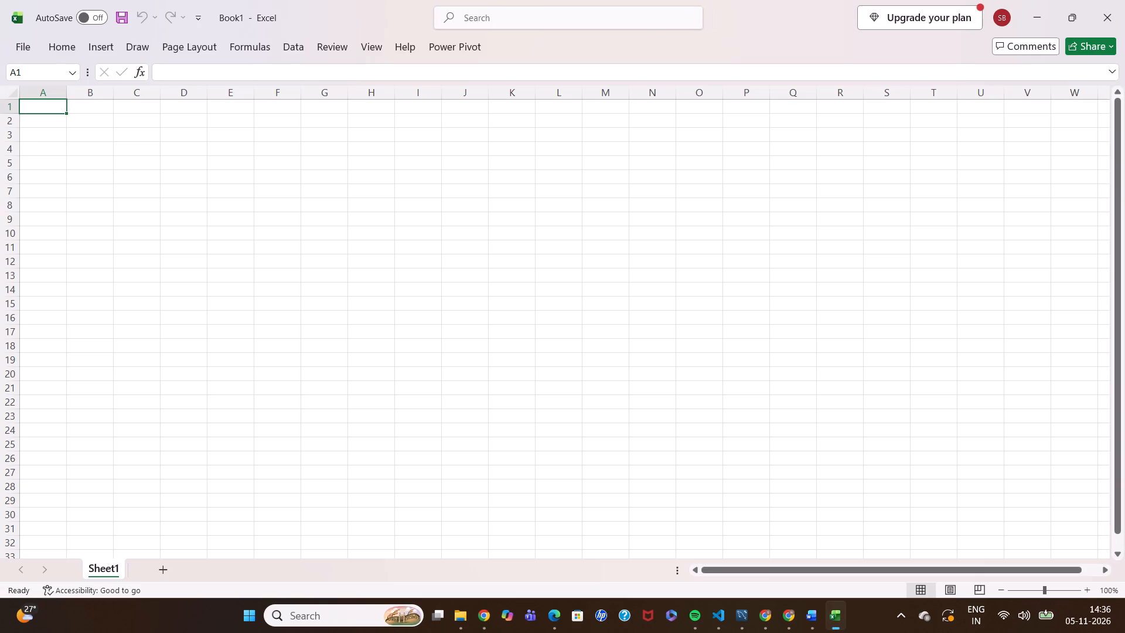
# Import data from the Book2 workbook in the 10000coders > excel > practices folder.
pyautogui.click(28, 45)
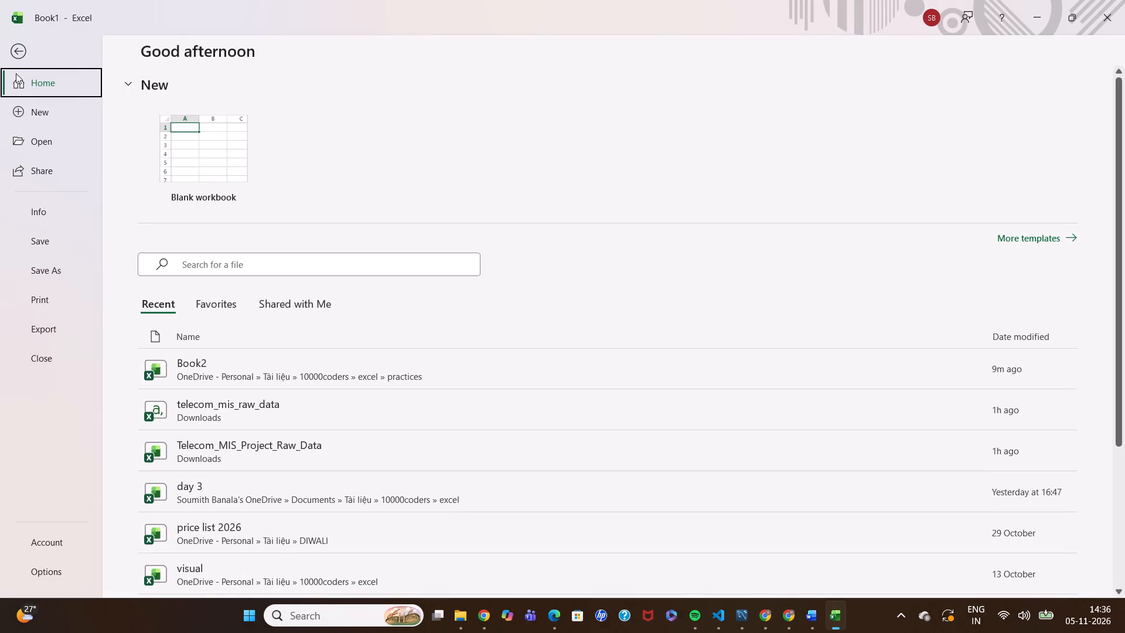
pyautogui.click(13, 52)
pyautogui.click(283, 46)
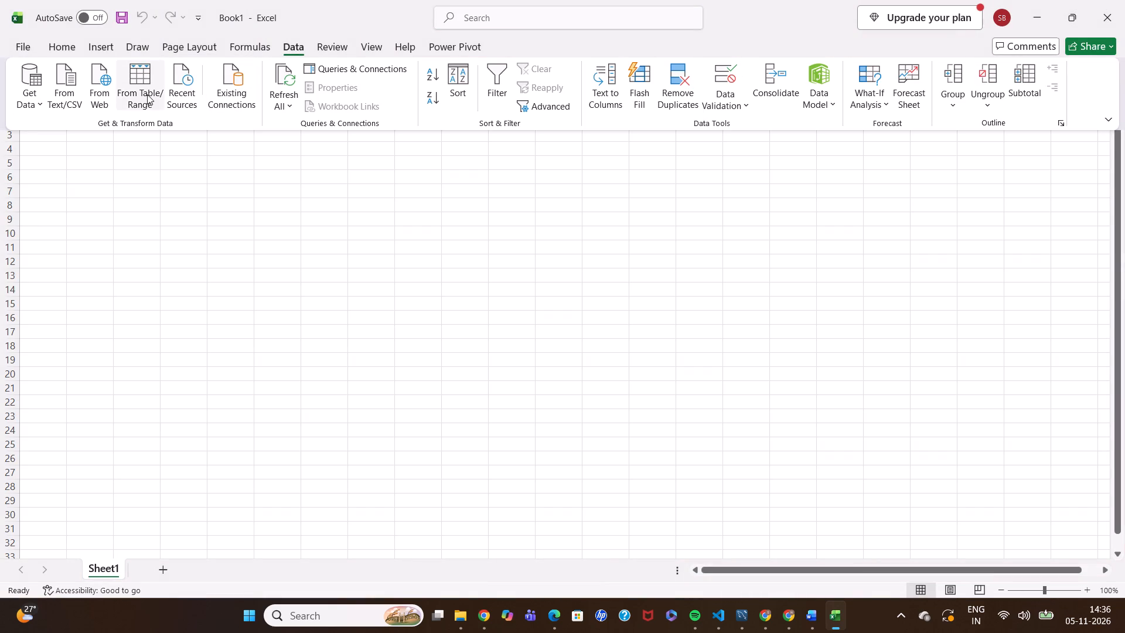
pyautogui.click(33, 96)
pyautogui.click(63, 128)
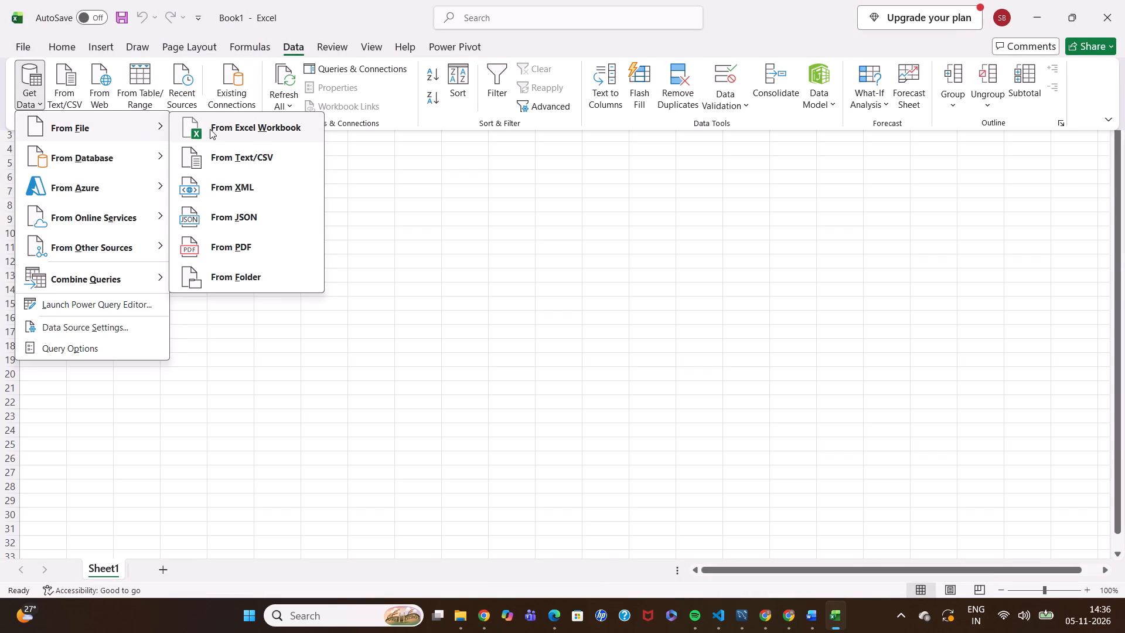
pyautogui.click(210, 129)
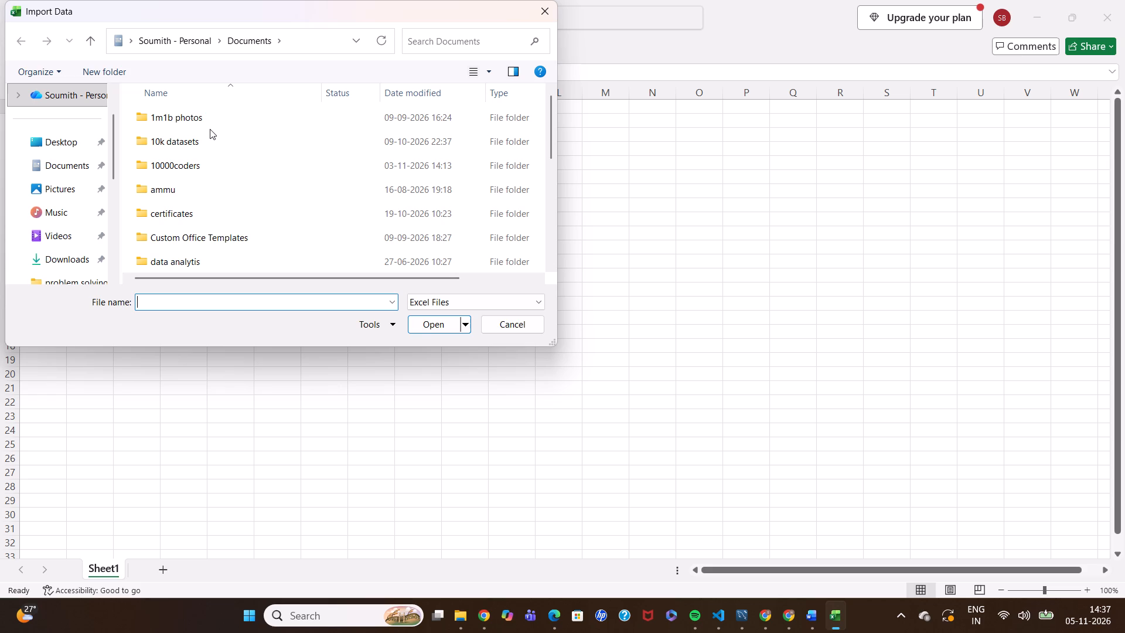
pyautogui.doubleClick(202, 162)
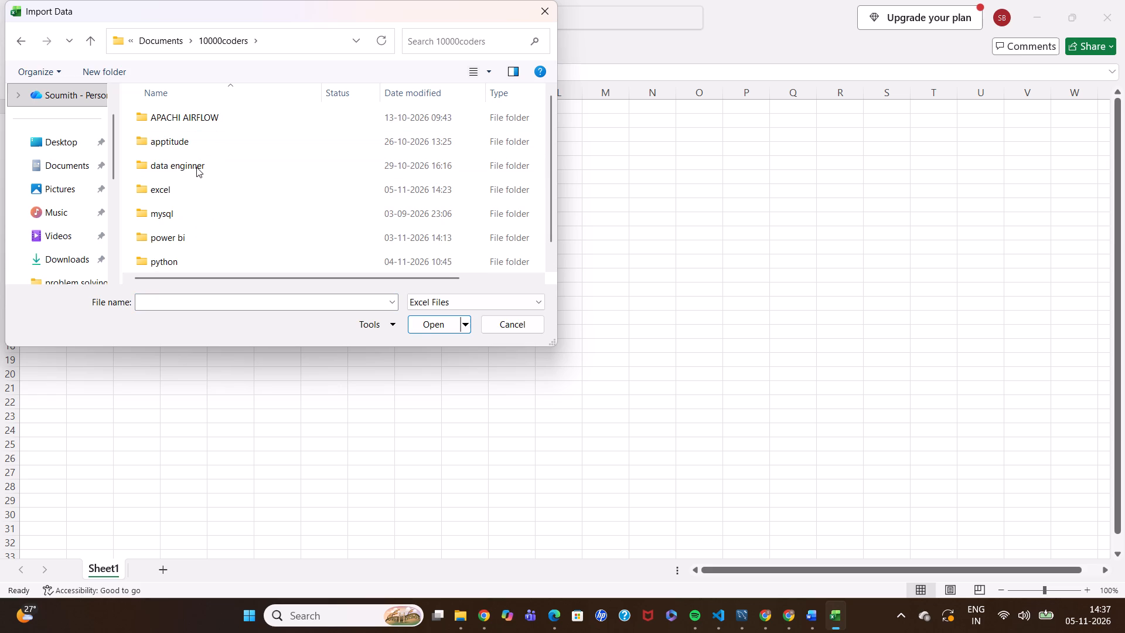
pyautogui.doubleClick(182, 188)
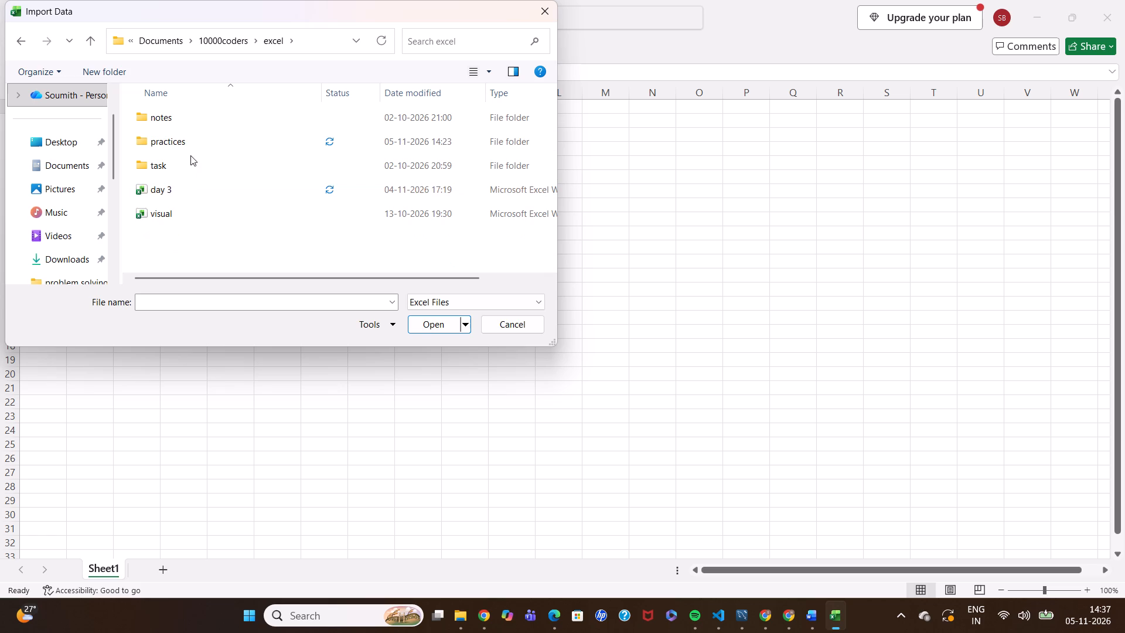
pyautogui.doubleClick(176, 139)
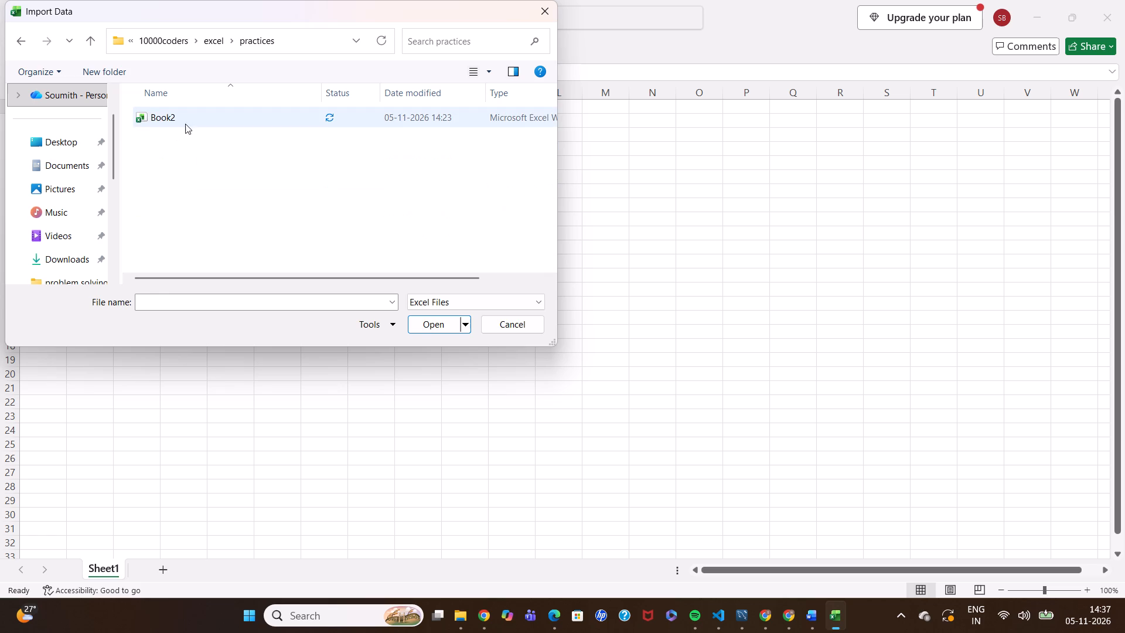
pyautogui.click(185, 121)
pyautogui.click(426, 324)
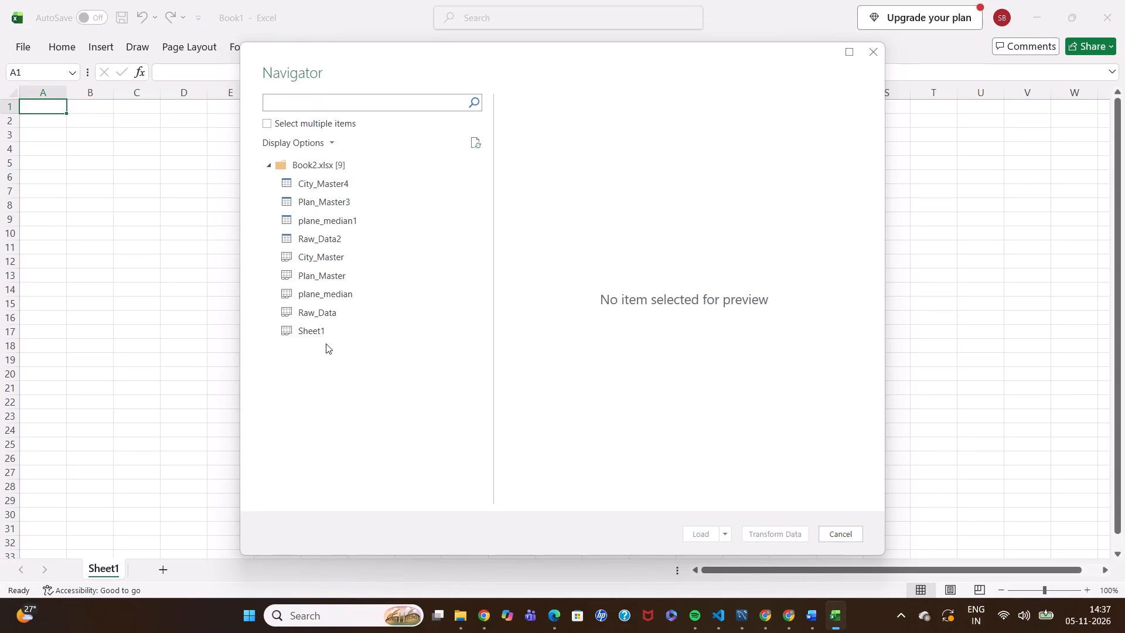
# Enable multiple-item selection and select the City_Master4, Plan_Master3, plane_median1 and Raw_Data2 tables for import.
pyautogui.click(271, 127)
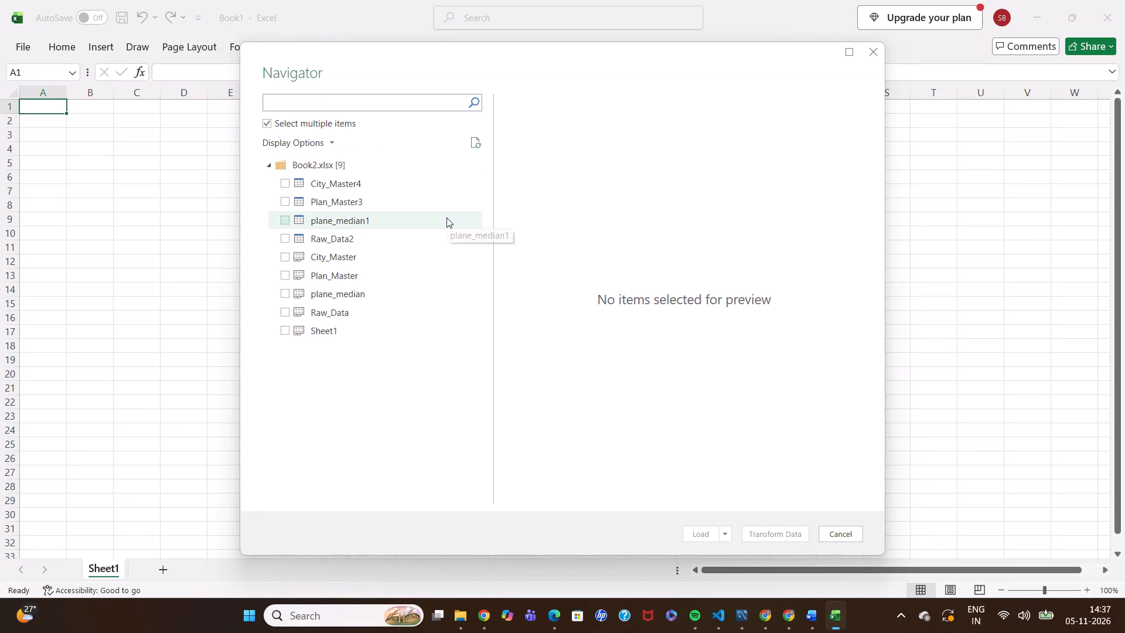
pyautogui.click(285, 180)
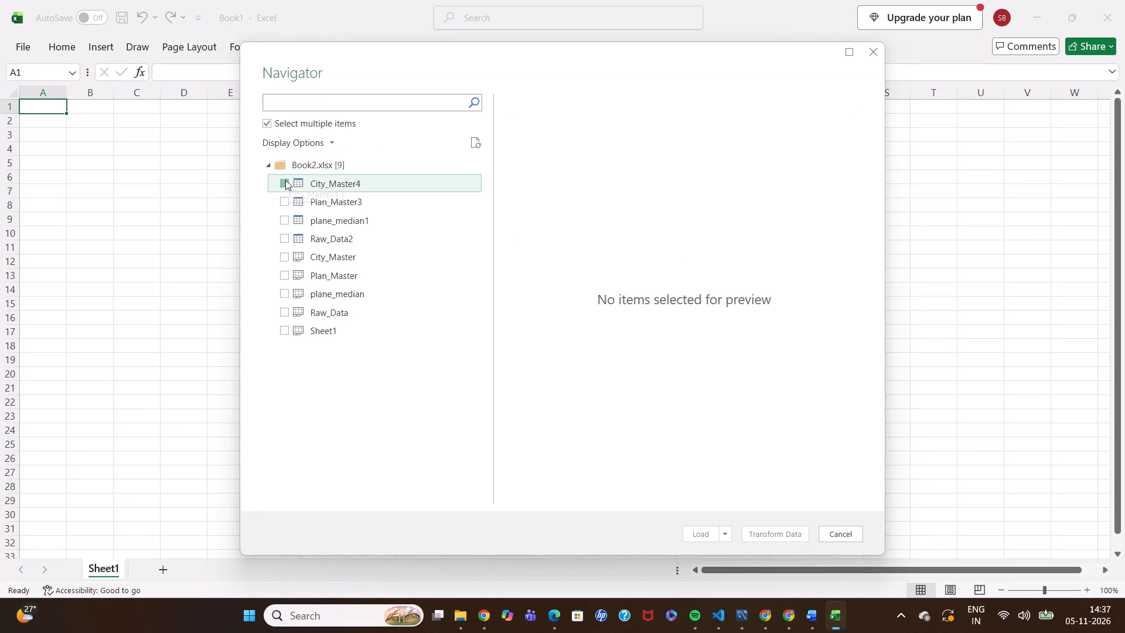
pyautogui.click(287, 197)
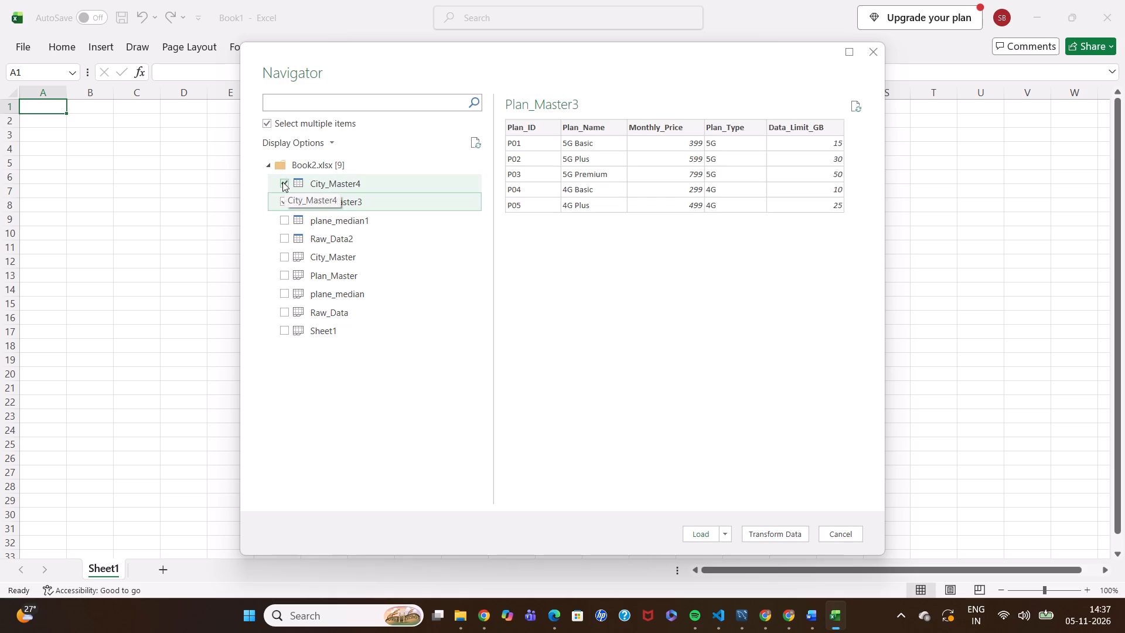
pyautogui.click(282, 182)
pyautogui.click(285, 206)
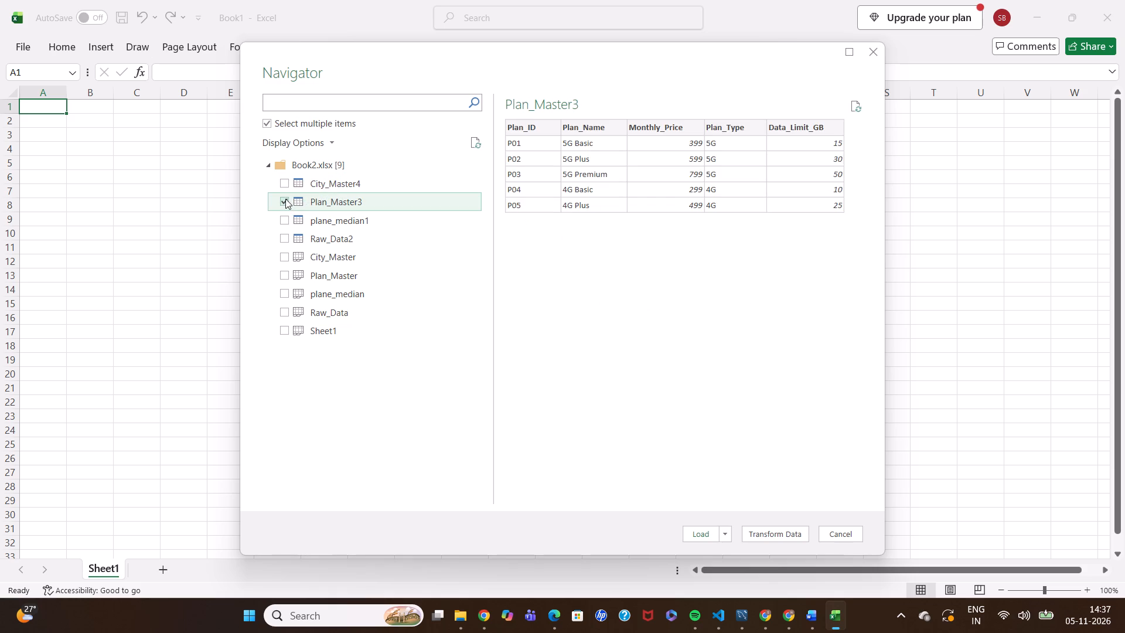
pyautogui.click(285, 199)
pyautogui.click(282, 180)
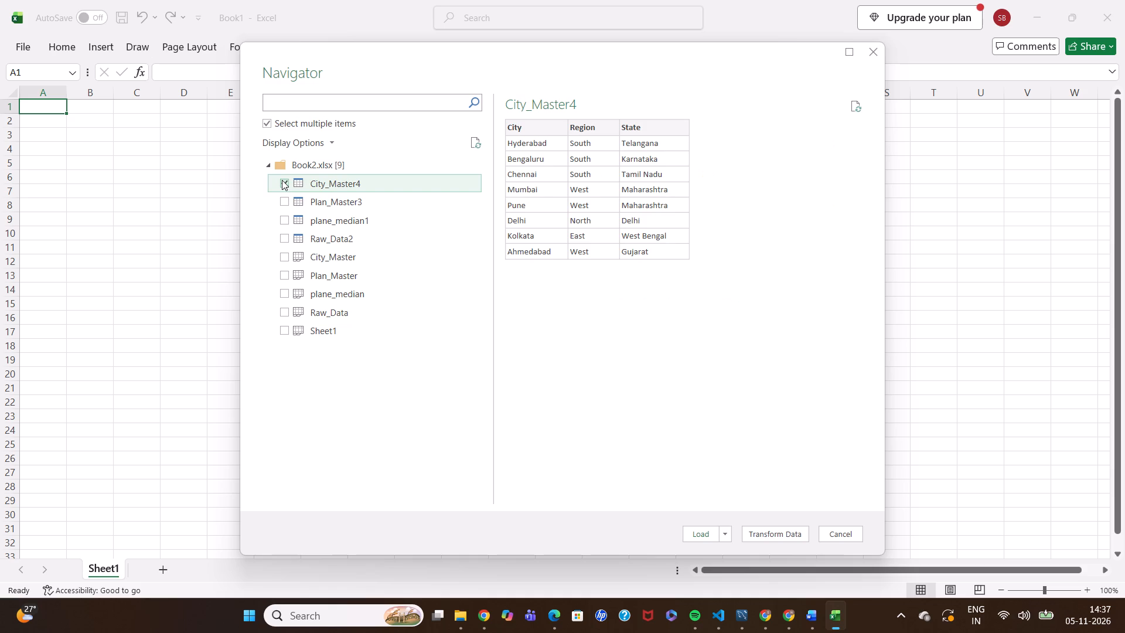
pyautogui.click(284, 202)
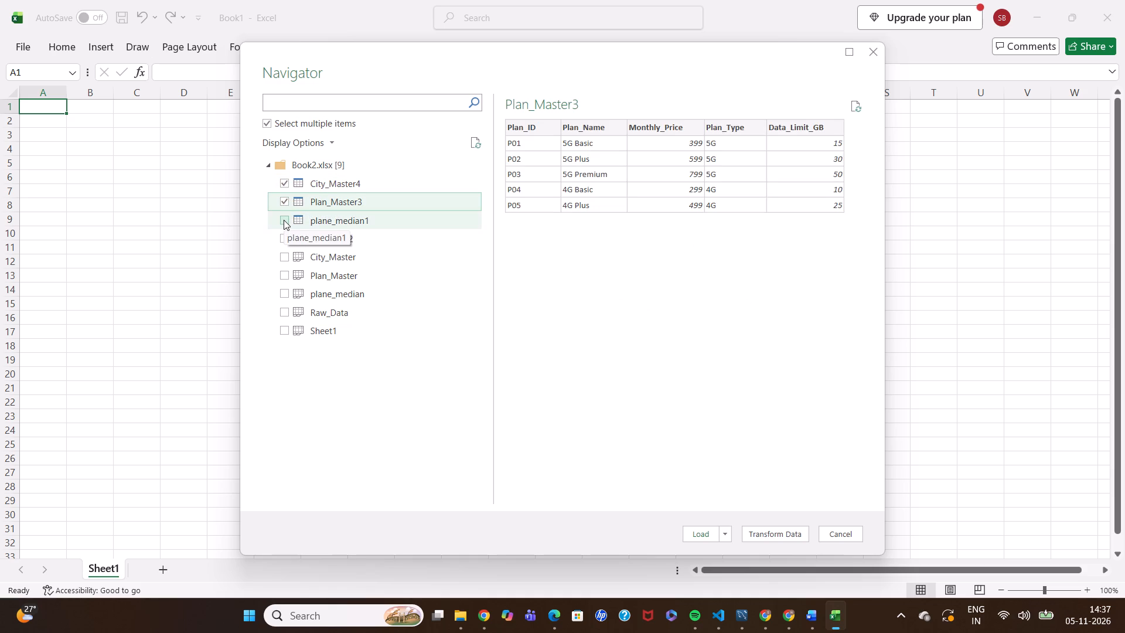
pyautogui.click(284, 220)
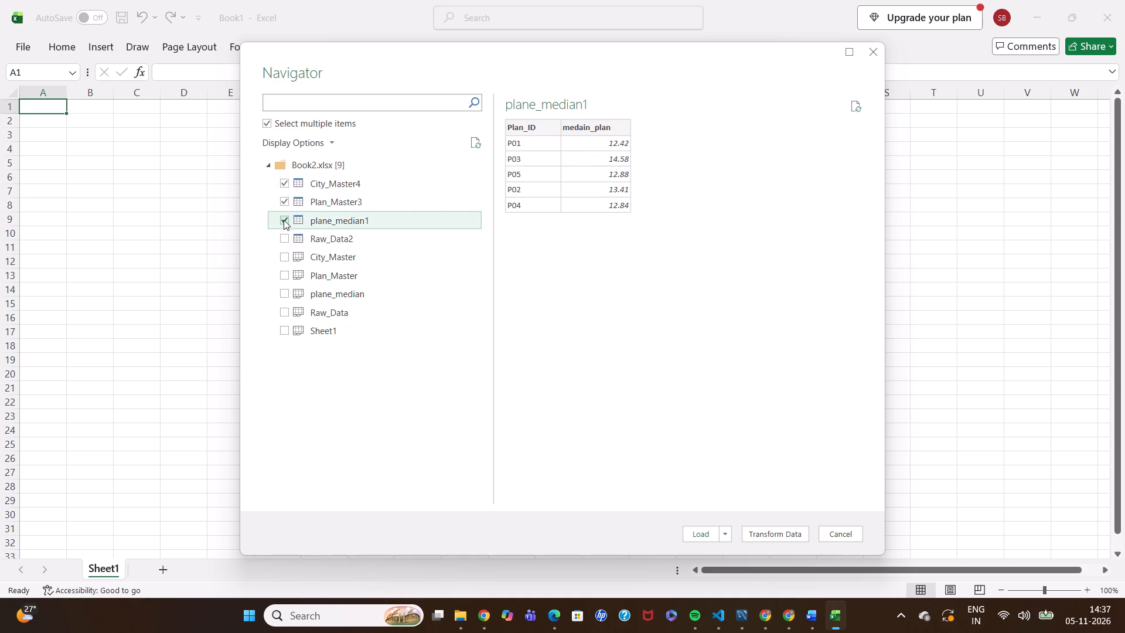
pyautogui.click(282, 240)
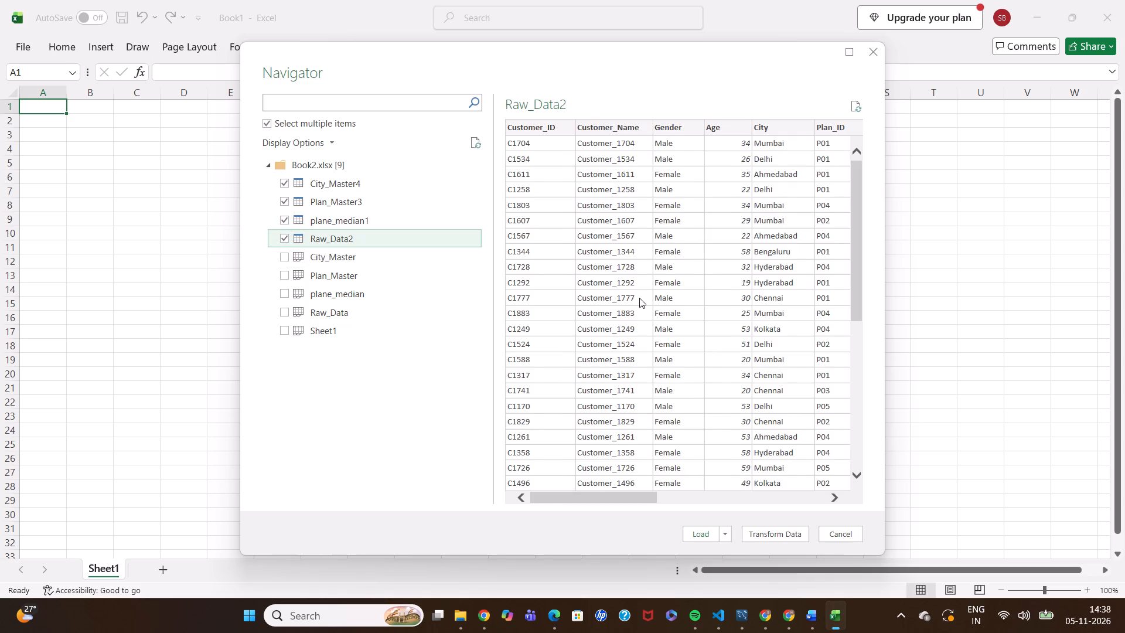
# Examine the plan and usage columns of the Raw_Data2 table, and briefly preview the City_Master sheet.
pyautogui.hscroll(-2, 639, 298)
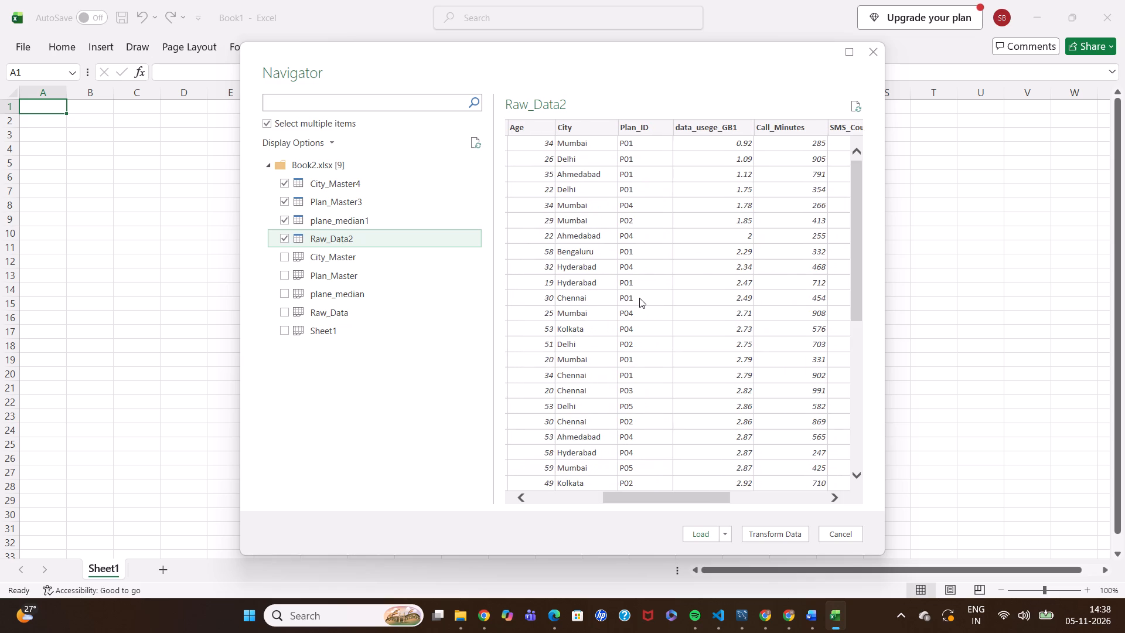
pyautogui.scroll(-13, 639, 298)
pyautogui.scroll(2, 639, 298)
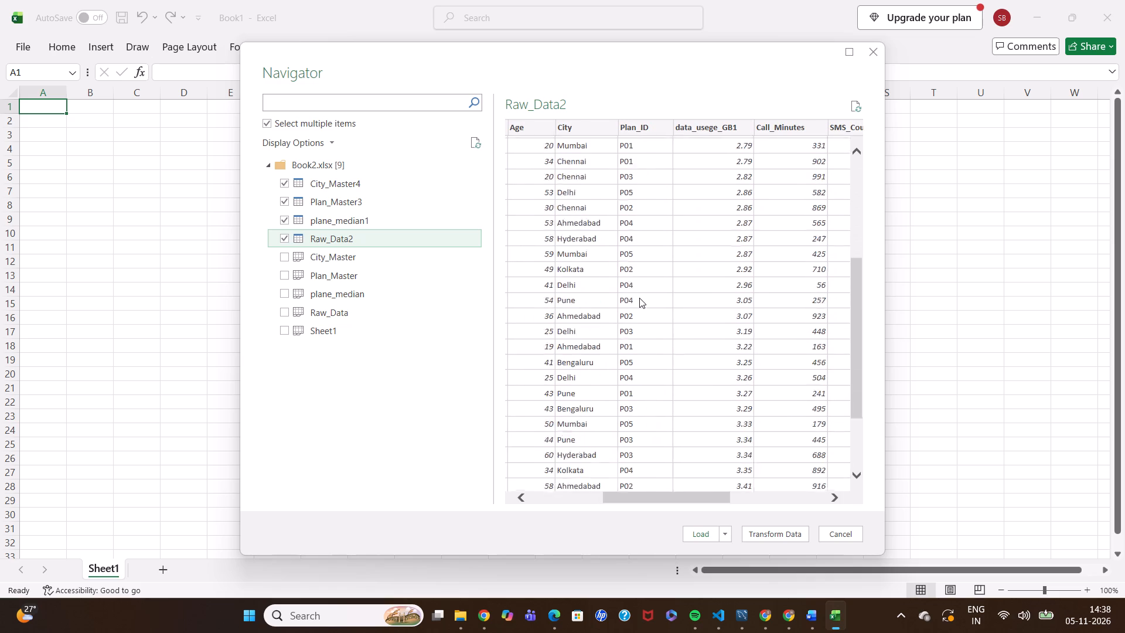
pyautogui.scroll(9, 639, 298)
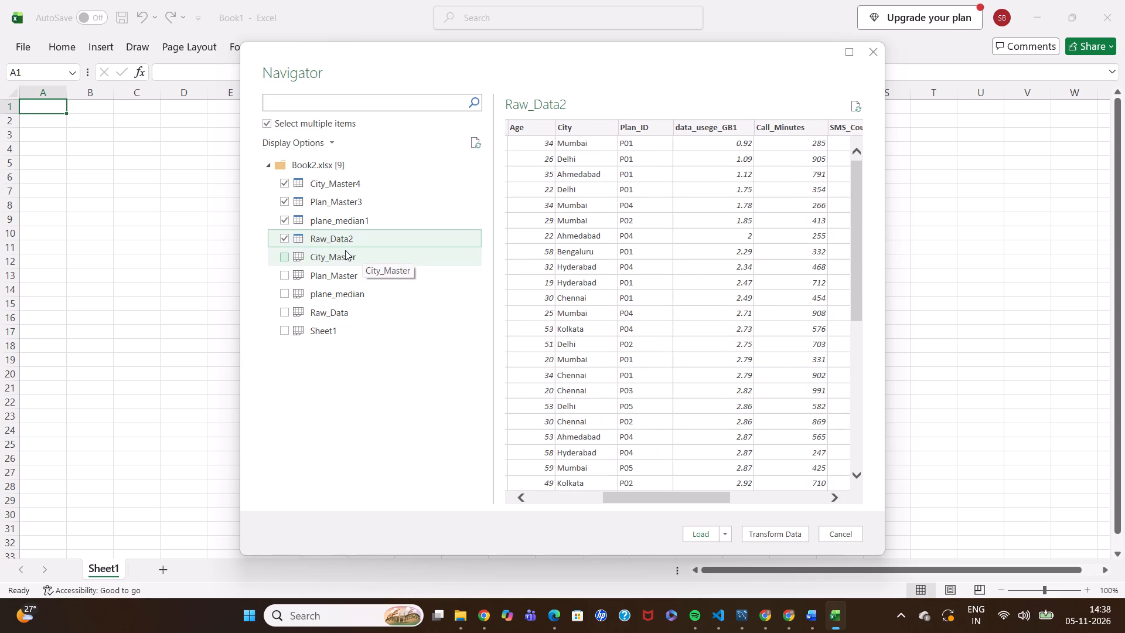
pyautogui.click(282, 258)
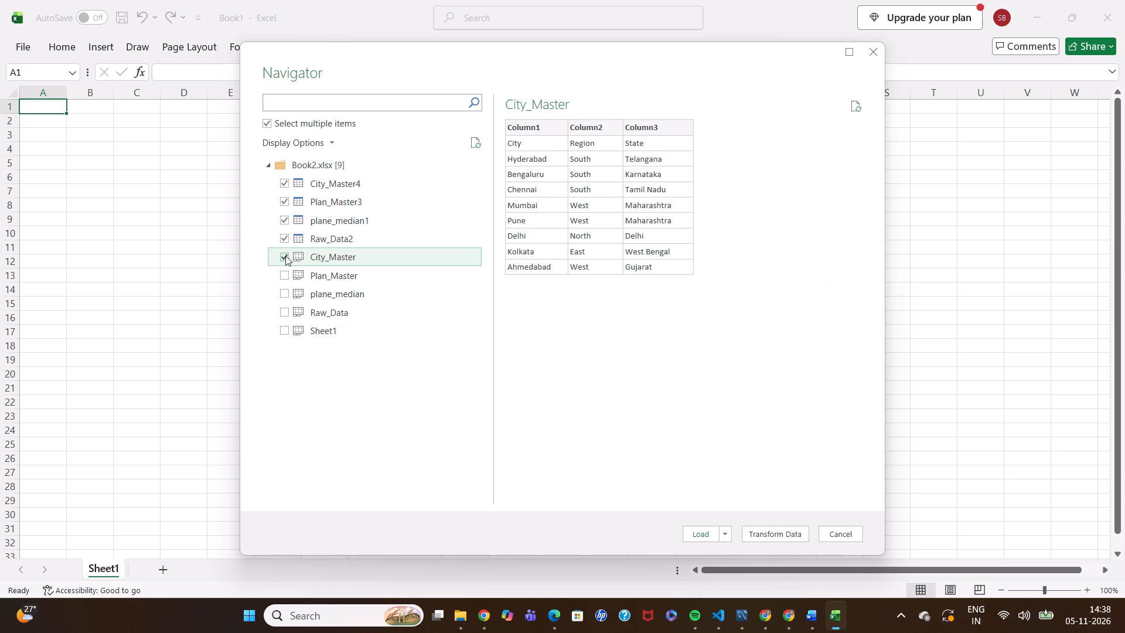
pyautogui.click(285, 256)
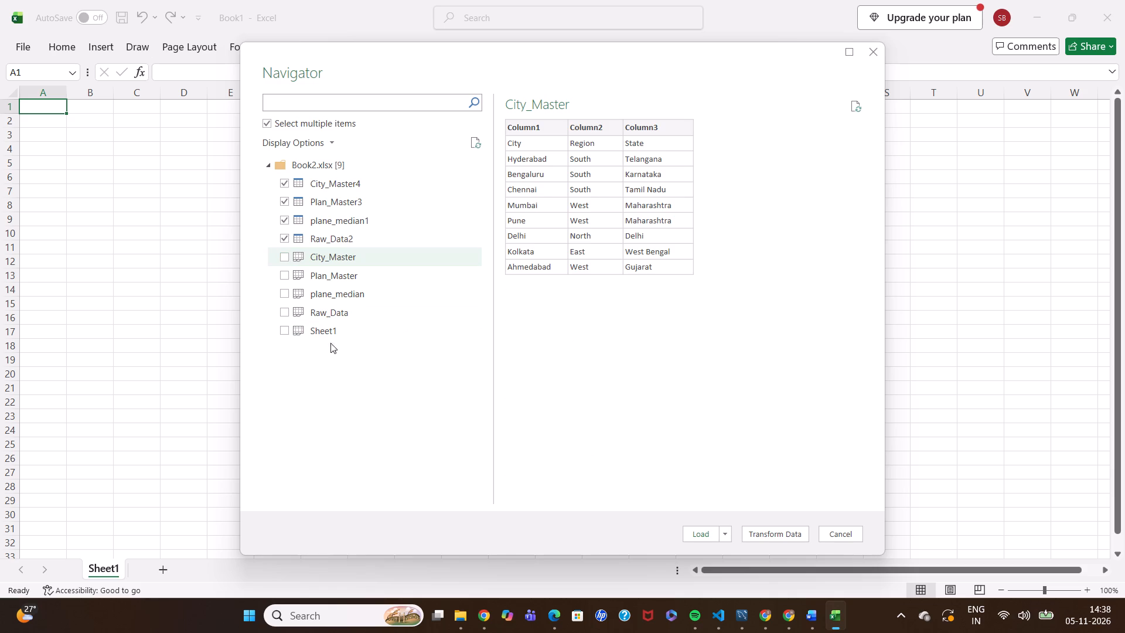
# Preview the Raw_Data sheet's columns and rows to compare it with the Raw_Data2 table, leaving the sheet deselected.
pyautogui.click(281, 313)
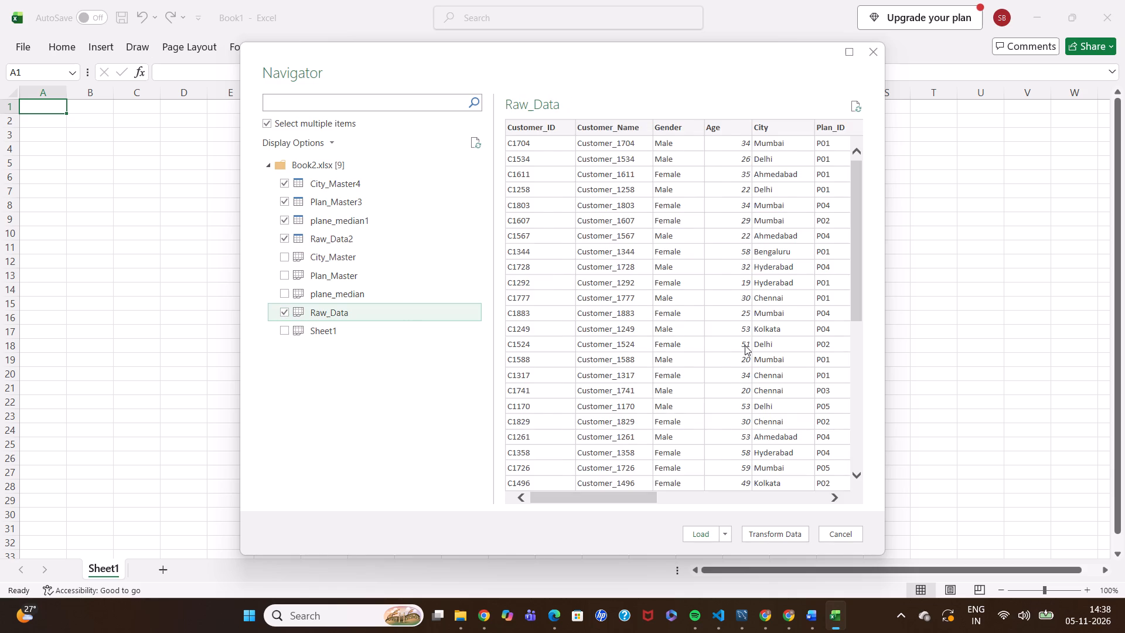
pyautogui.hscroll(-1, 745, 345)
pyautogui.scroll(1, 745, 345)
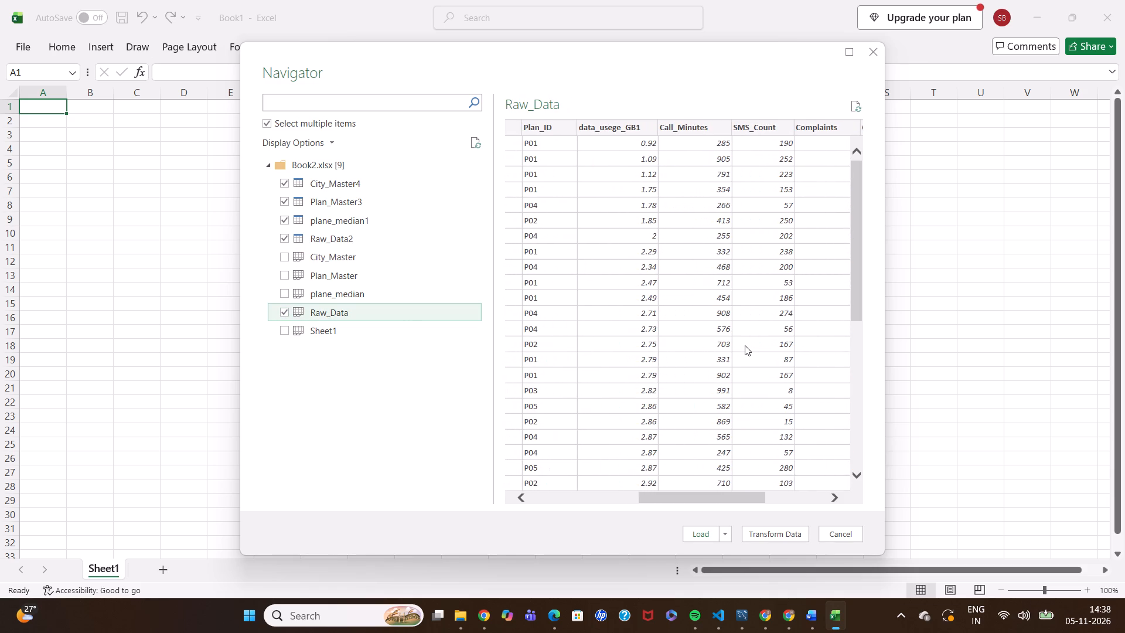
pyautogui.scroll(2, 745, 345)
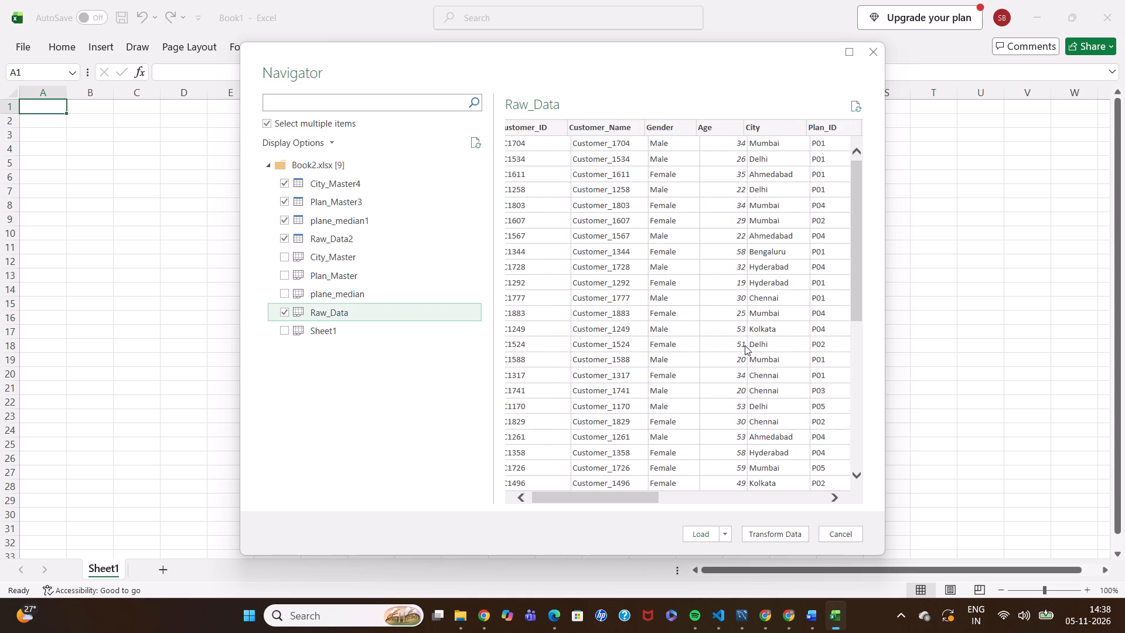
pyautogui.scroll(1, 745, 345)
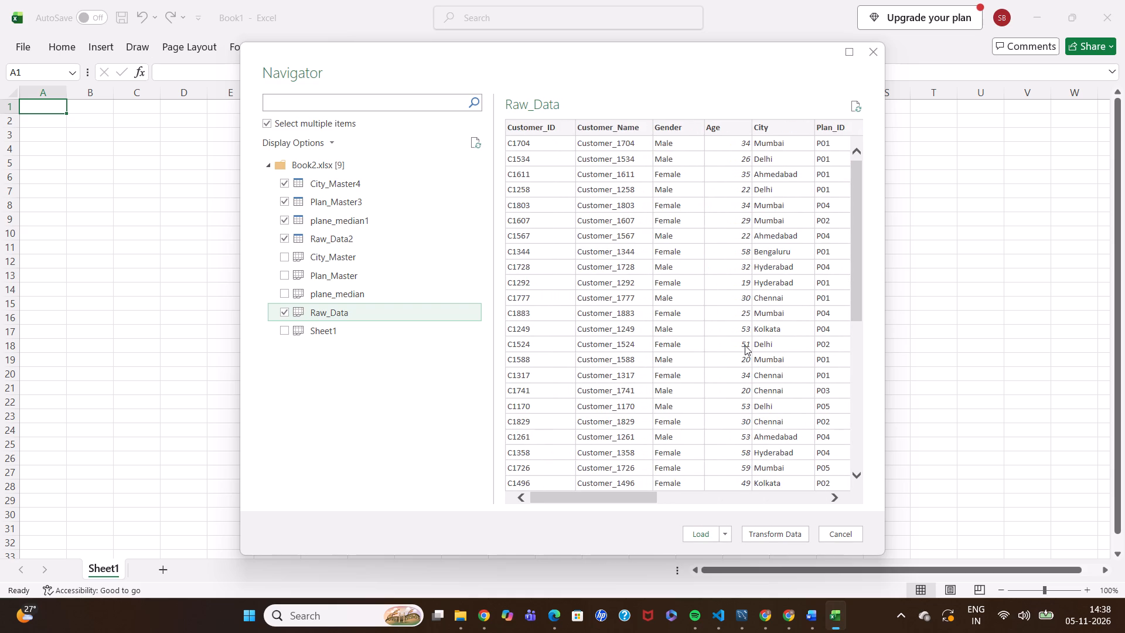
pyautogui.scroll(1, 745, 345)
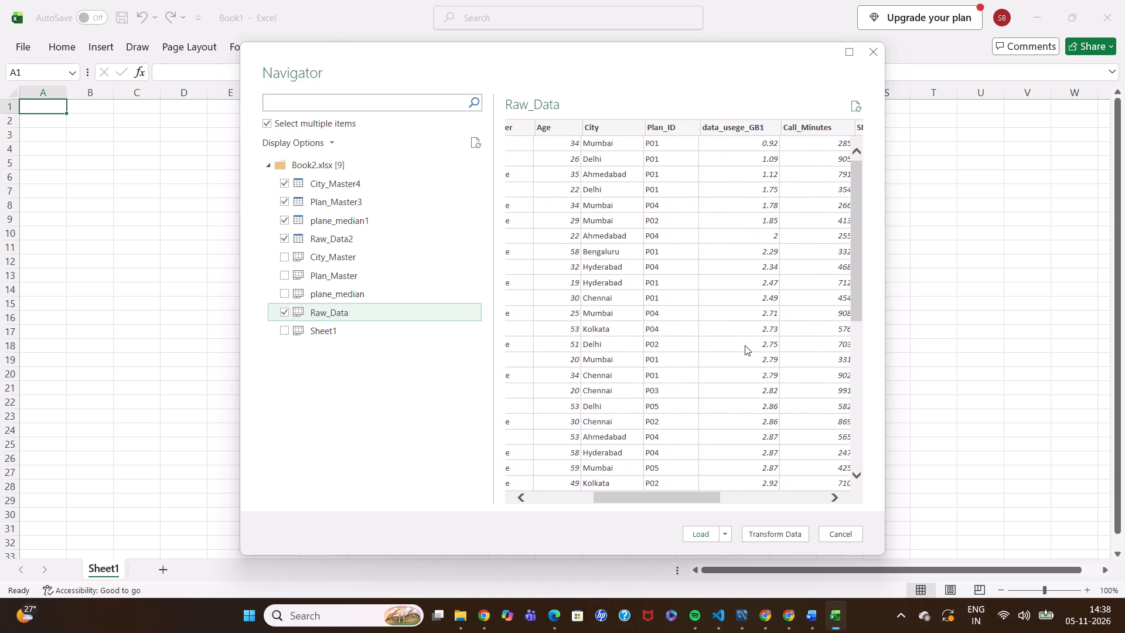
pyautogui.scroll(-5, 745, 345)
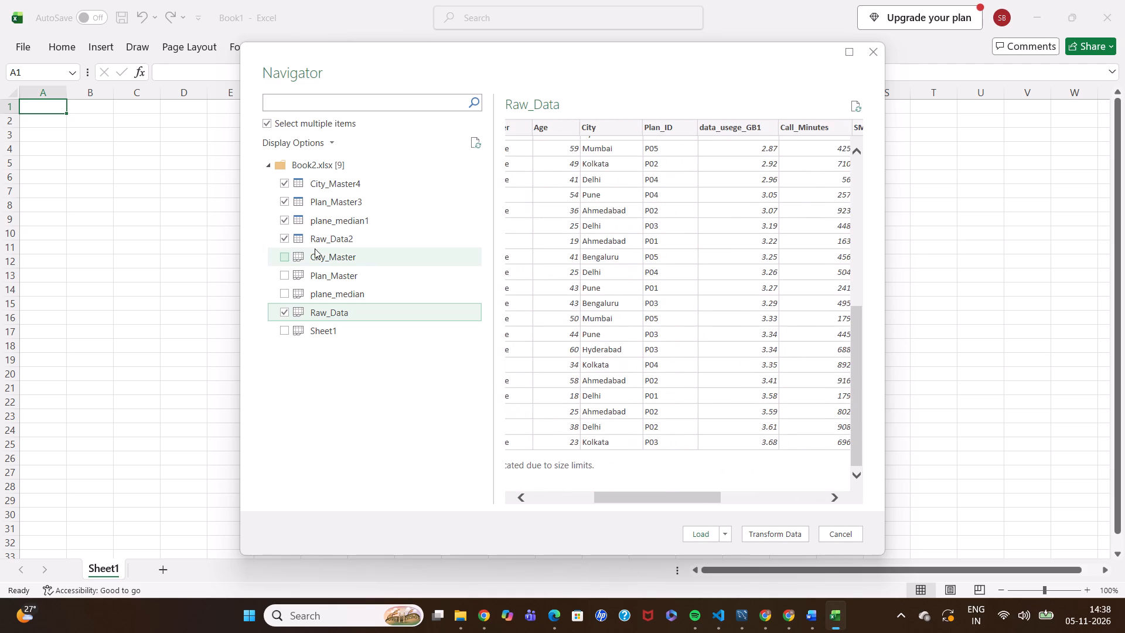
pyautogui.click(288, 312)
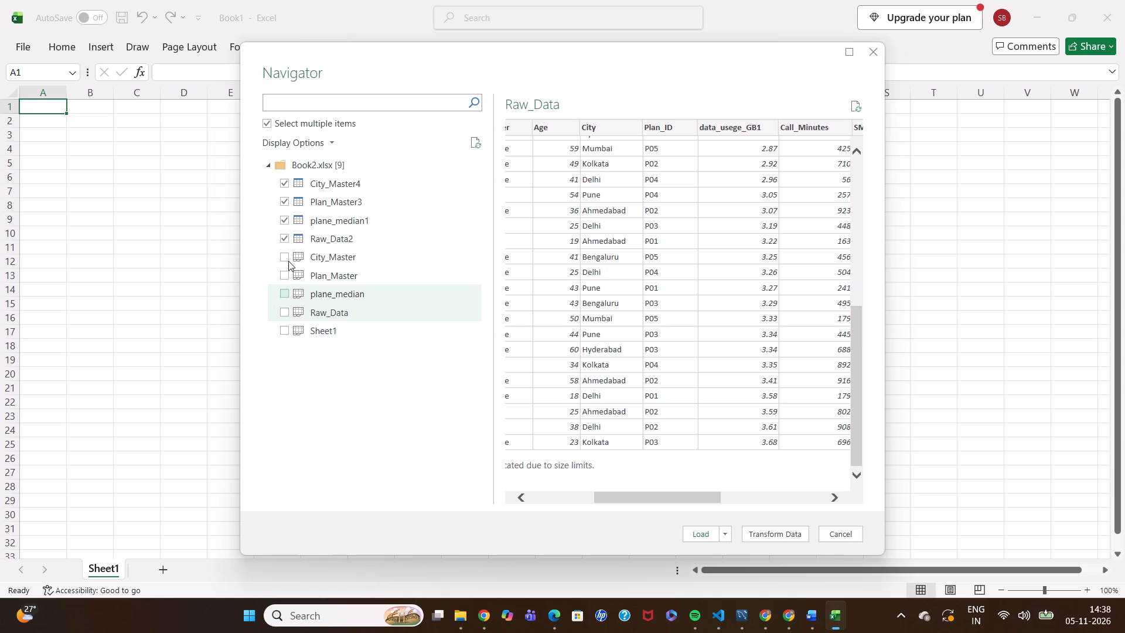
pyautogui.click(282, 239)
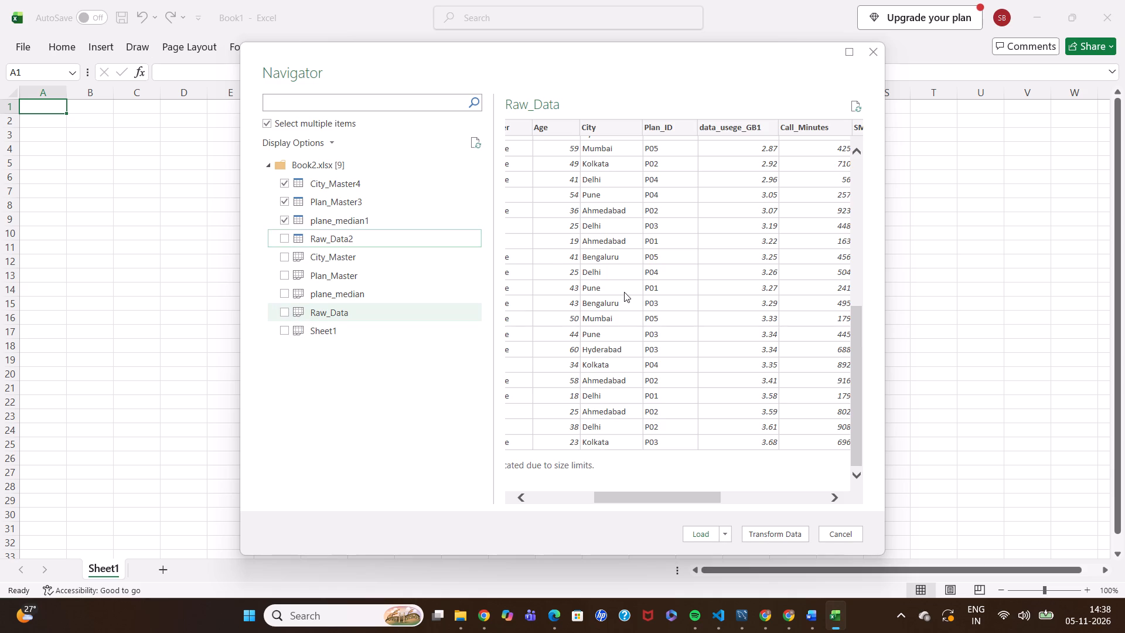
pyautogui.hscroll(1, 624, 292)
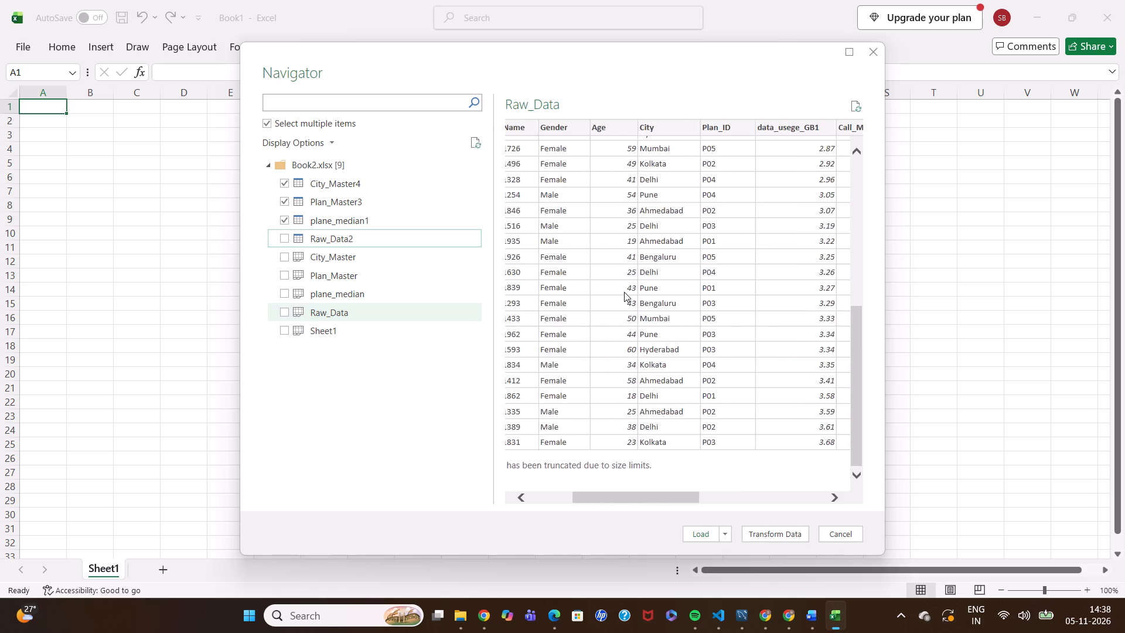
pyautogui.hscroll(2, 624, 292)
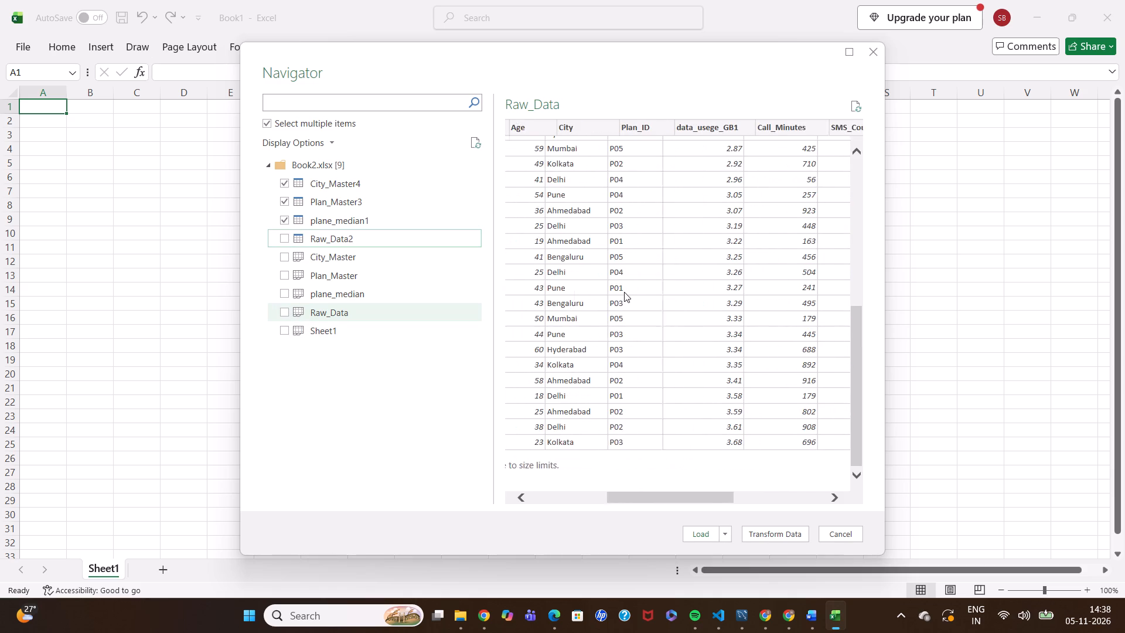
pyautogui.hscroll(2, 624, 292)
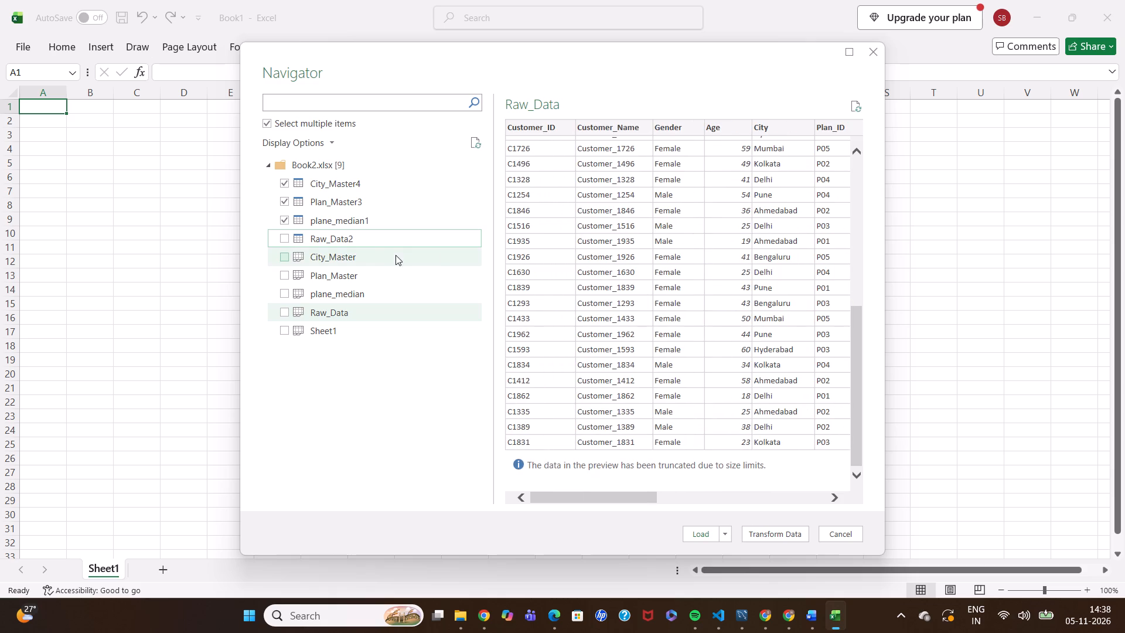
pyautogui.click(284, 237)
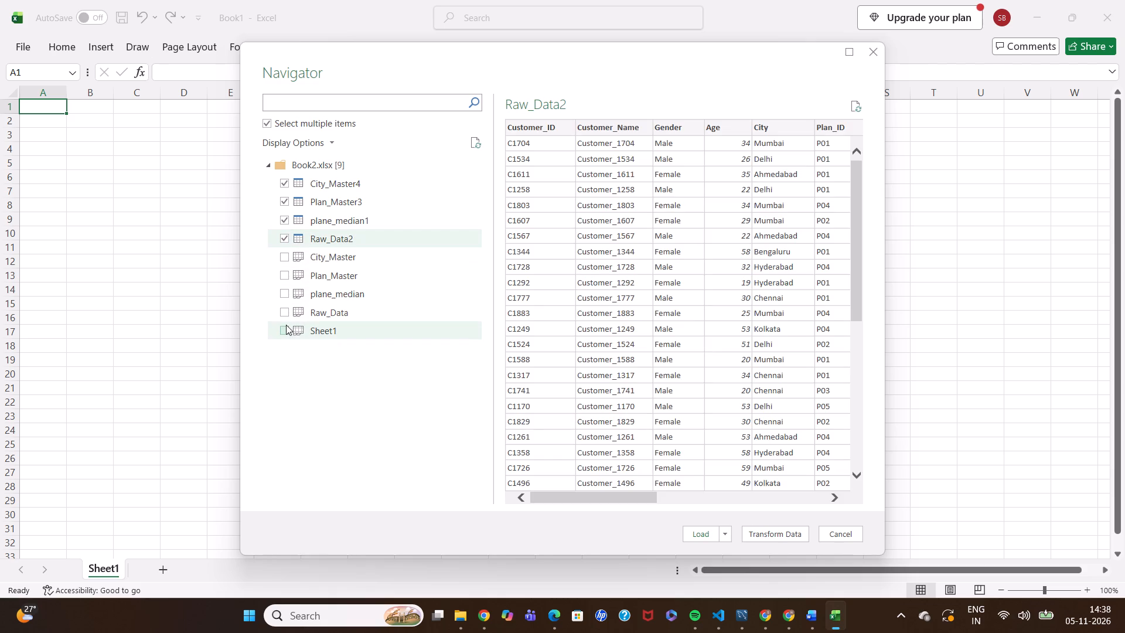
# Briefly preview Sheet1 without keeping it selected, and open the four selected tables in the Power Query Editor.
pyautogui.click(286, 328)
pyautogui.click(286, 328)
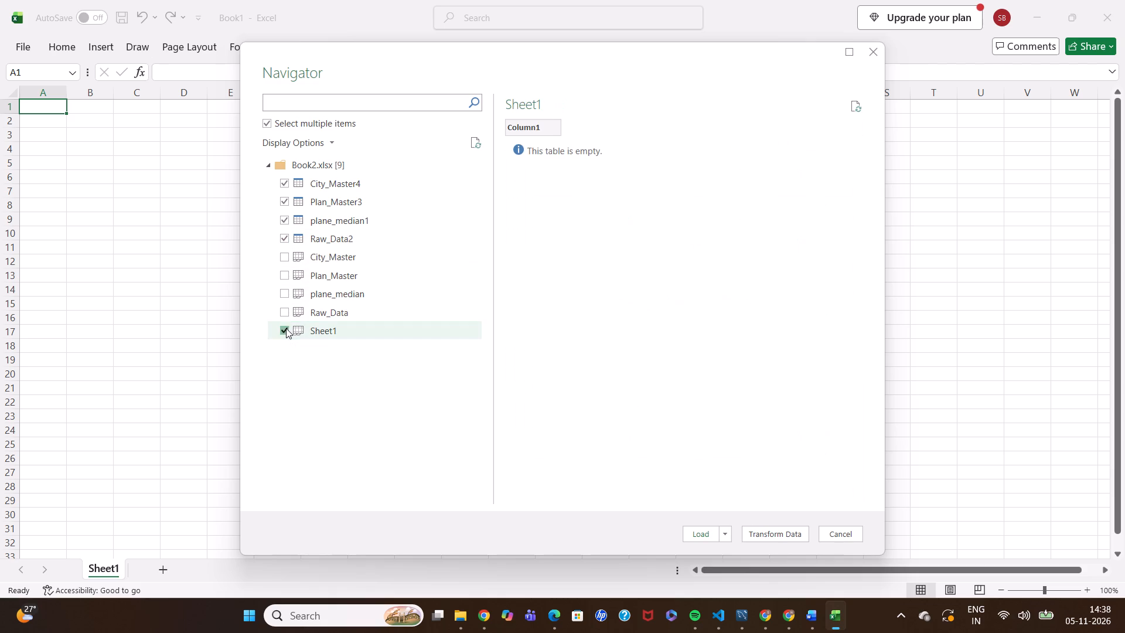
pyautogui.click(761, 535)
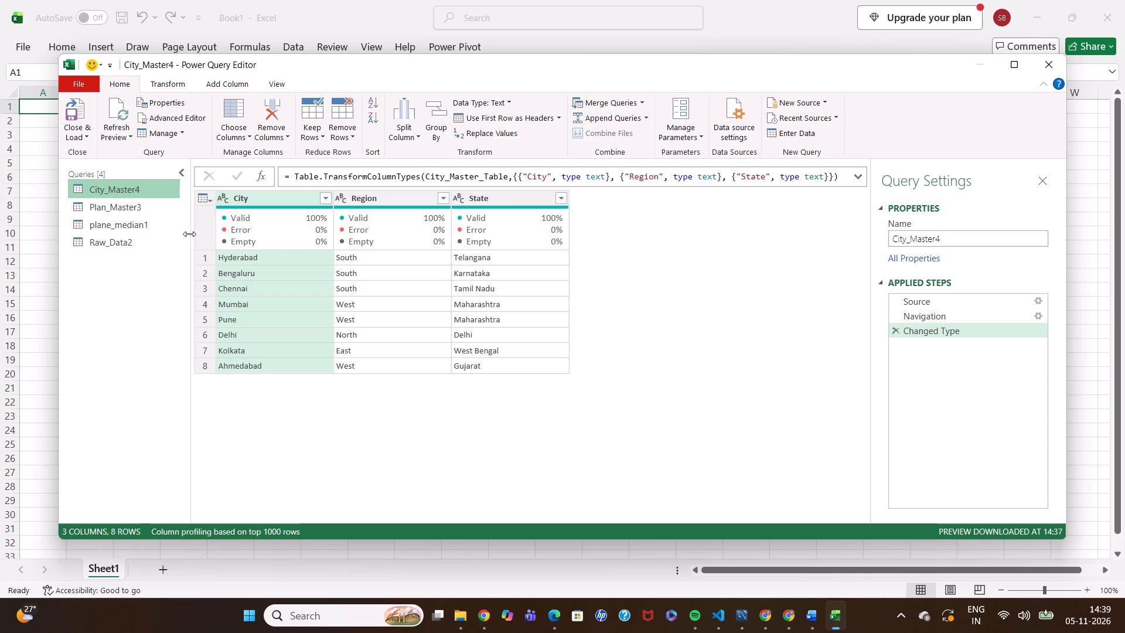
# Merge the Raw_Data2 query with Plan_Master3, matching on Plan_ID with a Left Outer join.
pyautogui.click(110, 241)
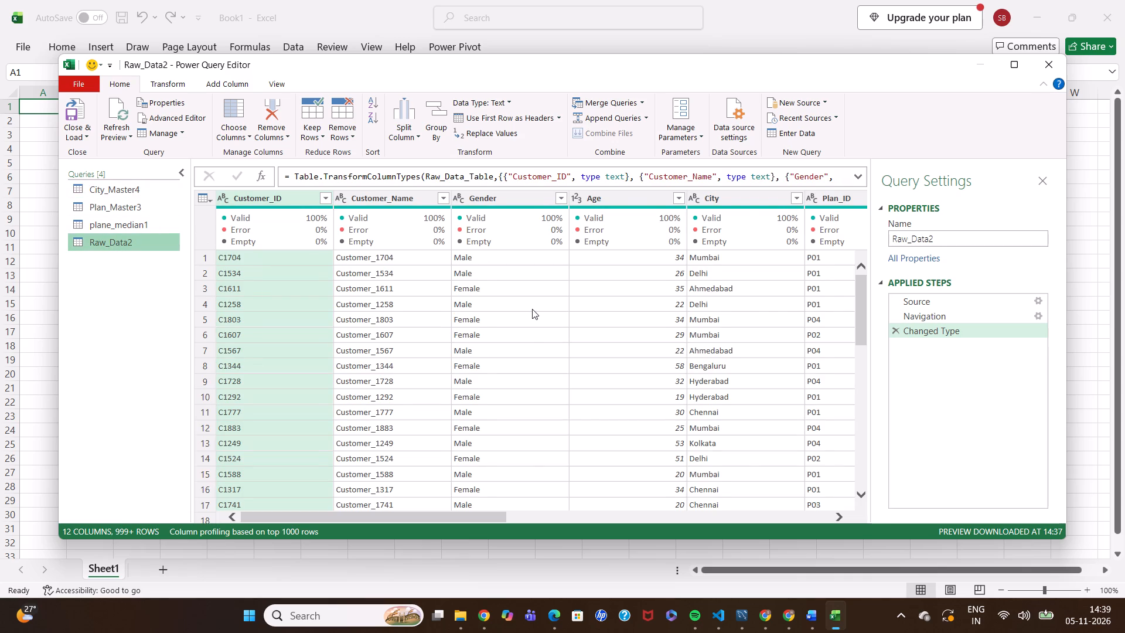
pyautogui.hscroll(-1, 532, 309)
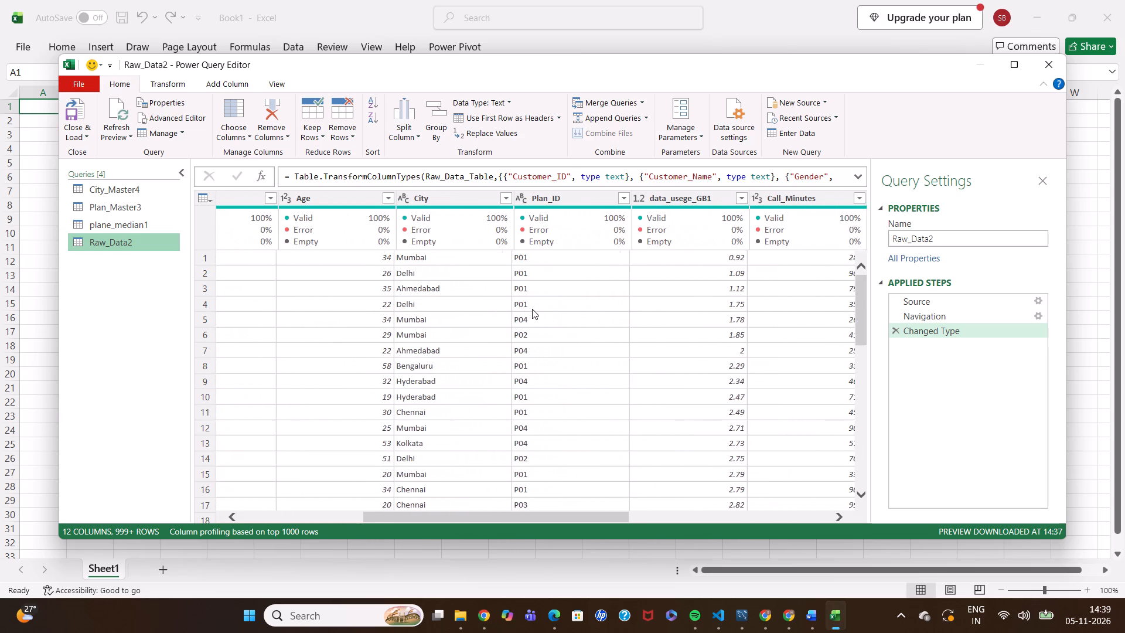
pyautogui.hscroll(-3, 532, 309)
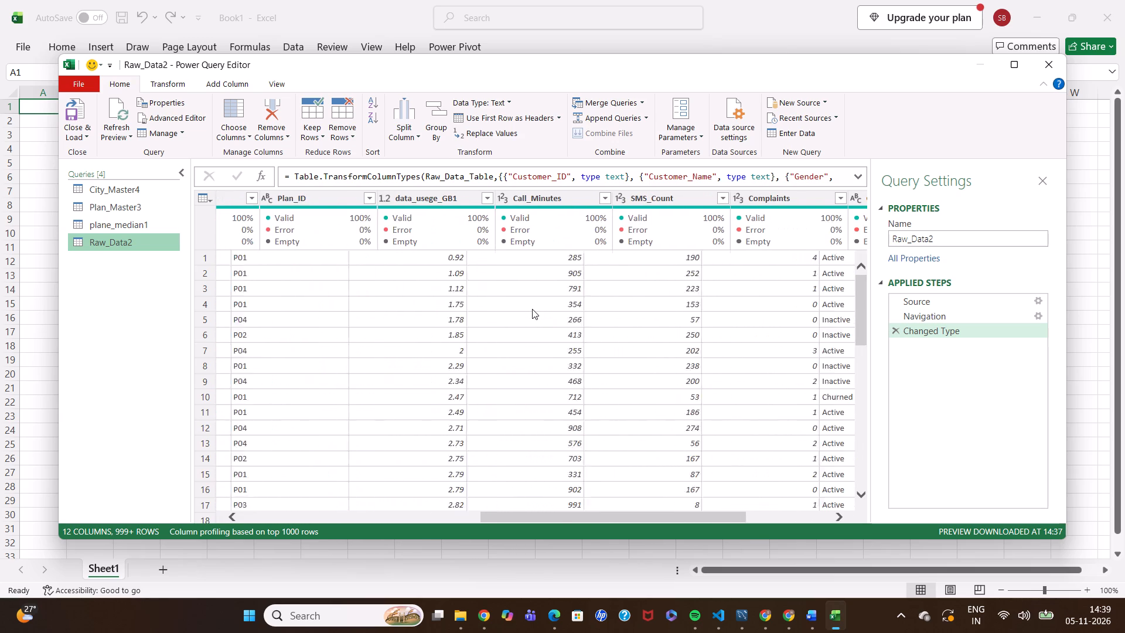
pyautogui.hscroll(-2, 532, 309)
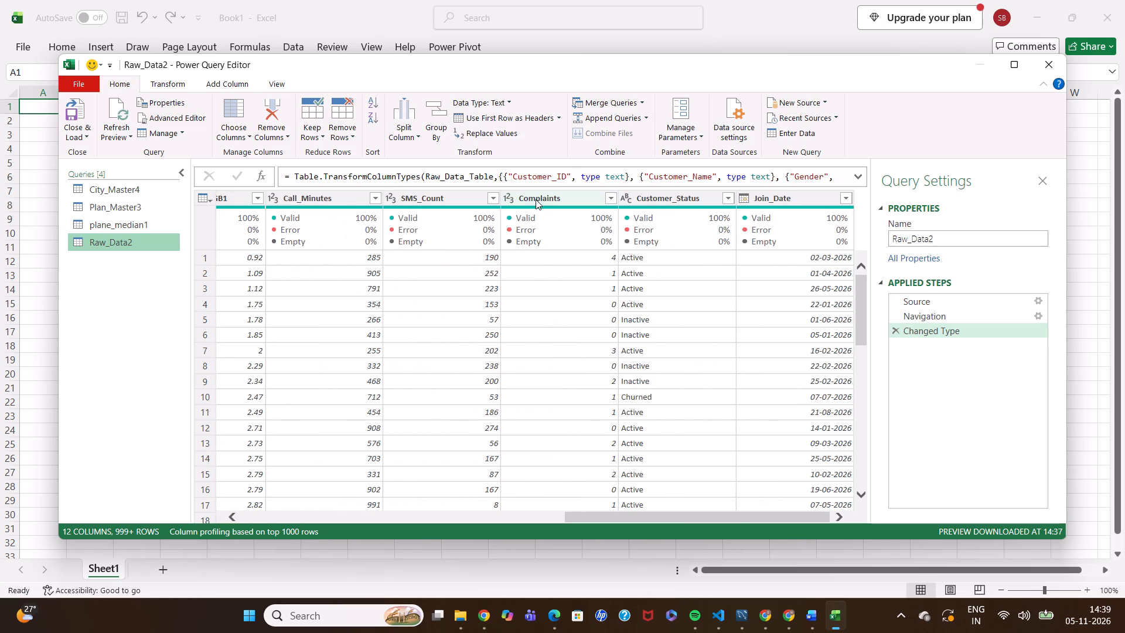
pyautogui.click(623, 101)
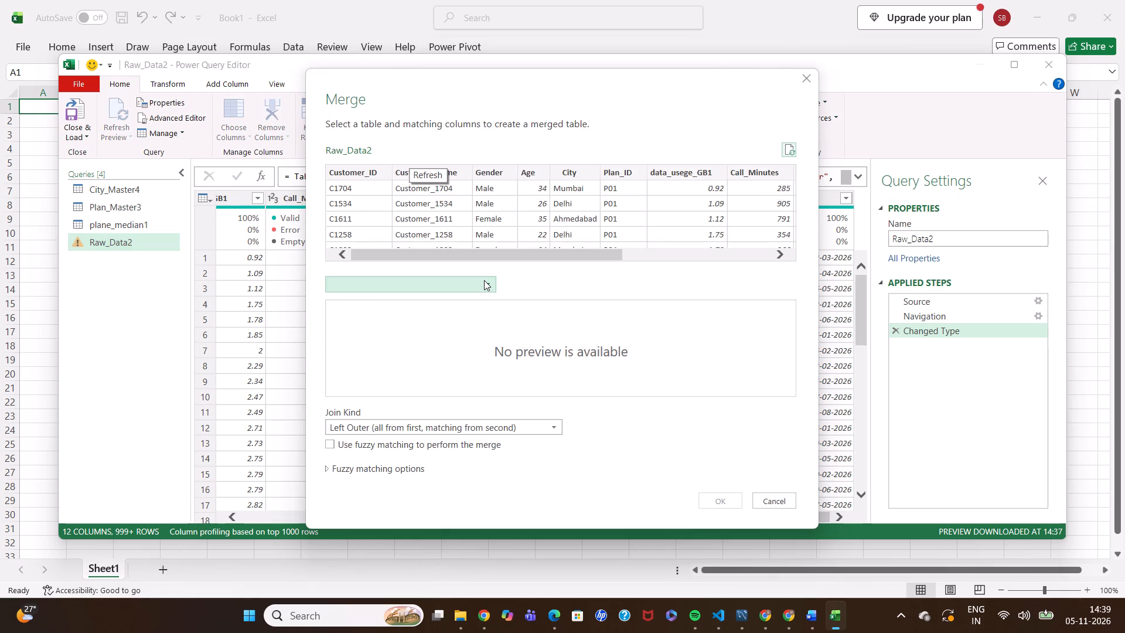
pyautogui.click(484, 280)
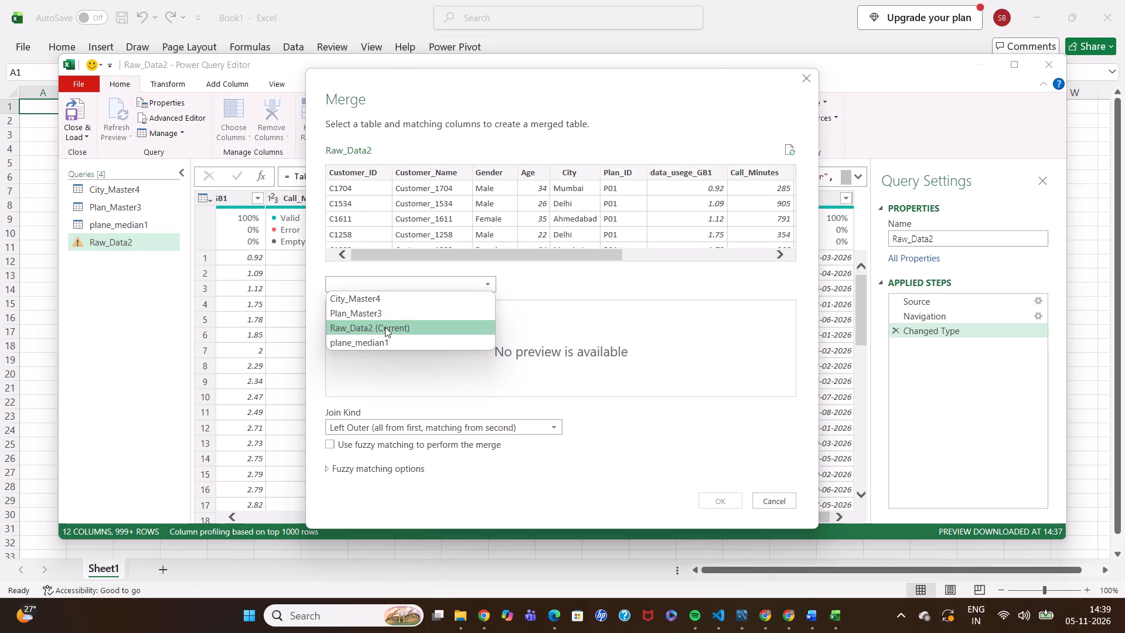
pyautogui.click(378, 338)
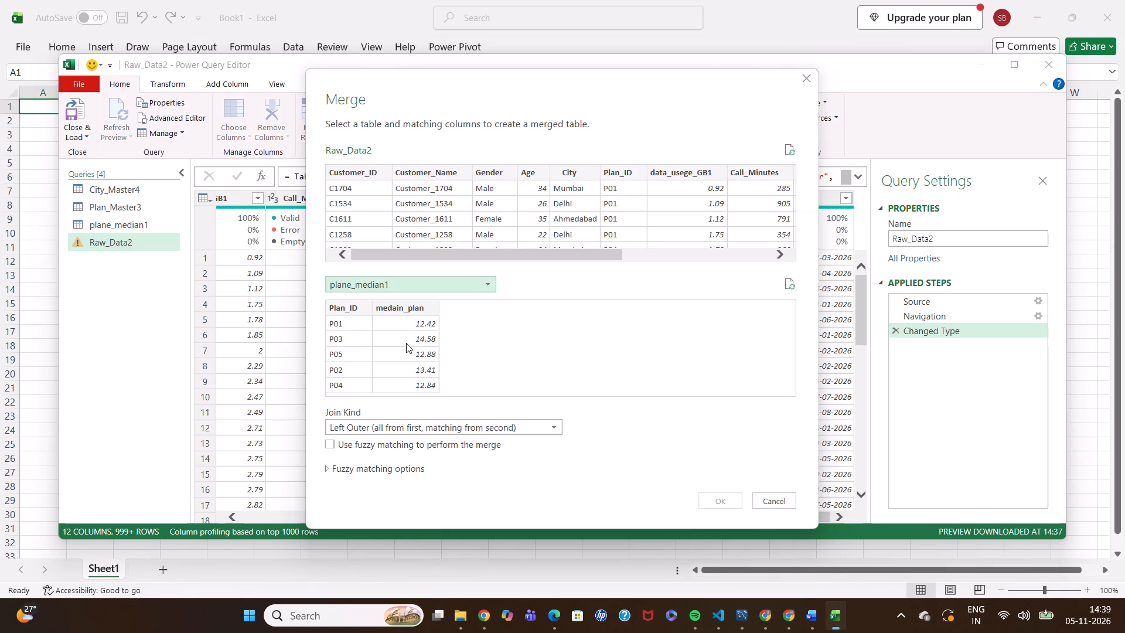
pyautogui.click(402, 287)
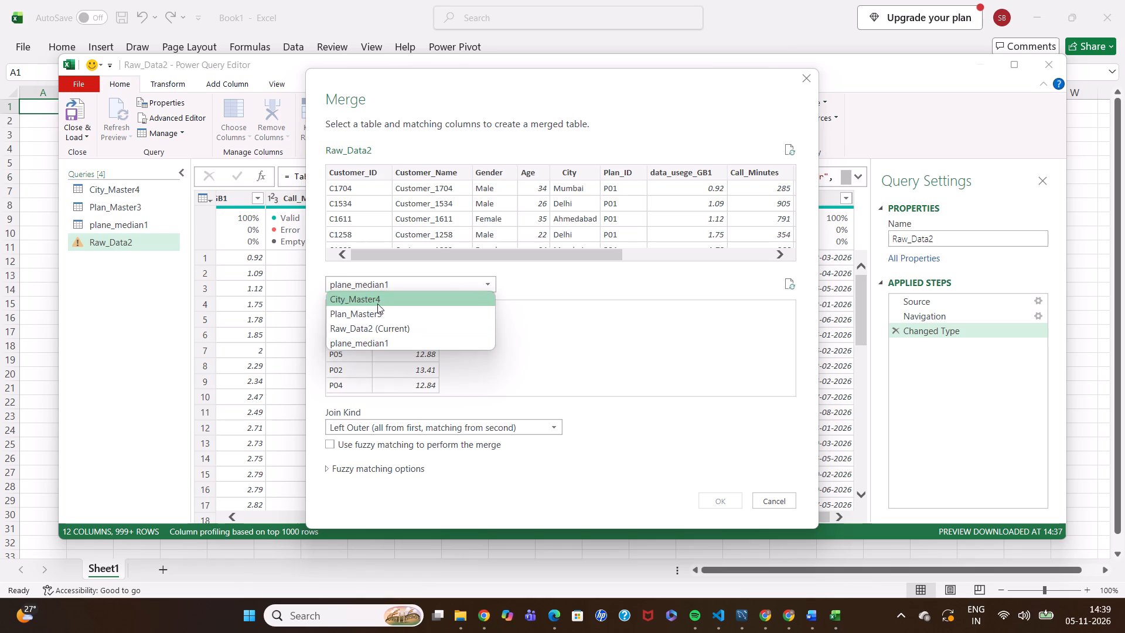
pyautogui.click(370, 312)
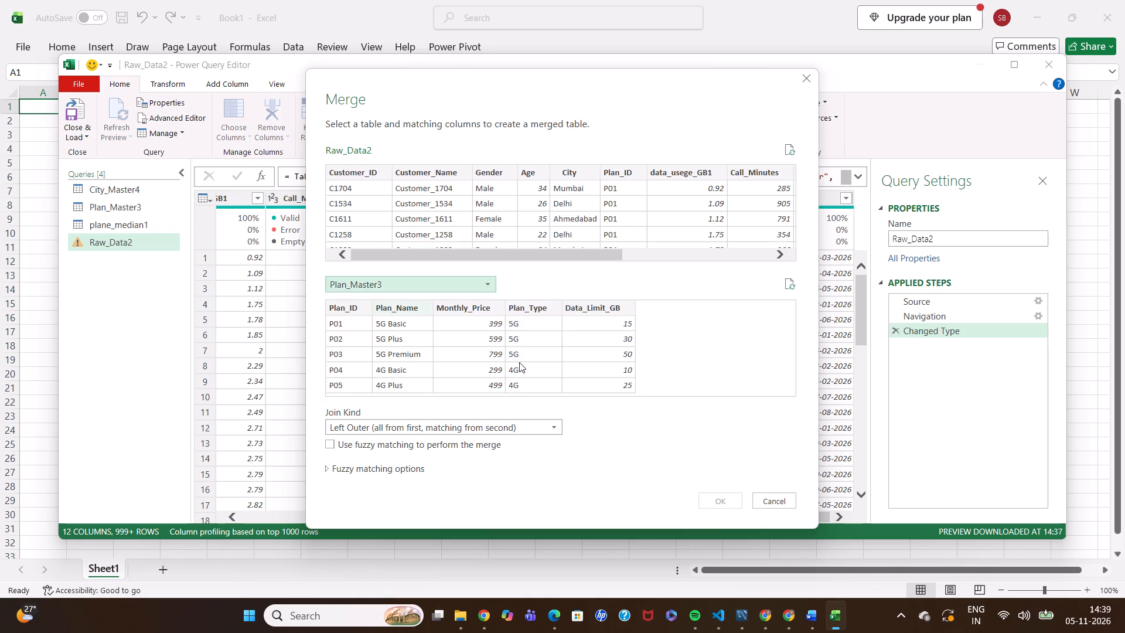
pyautogui.click(345, 312)
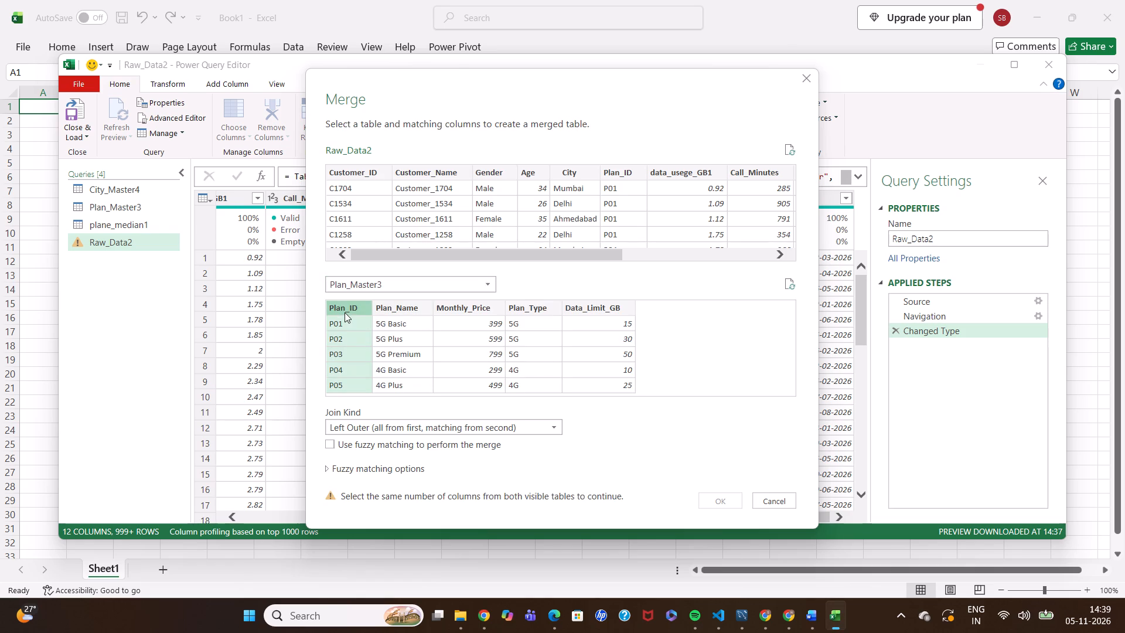
pyautogui.click(621, 173)
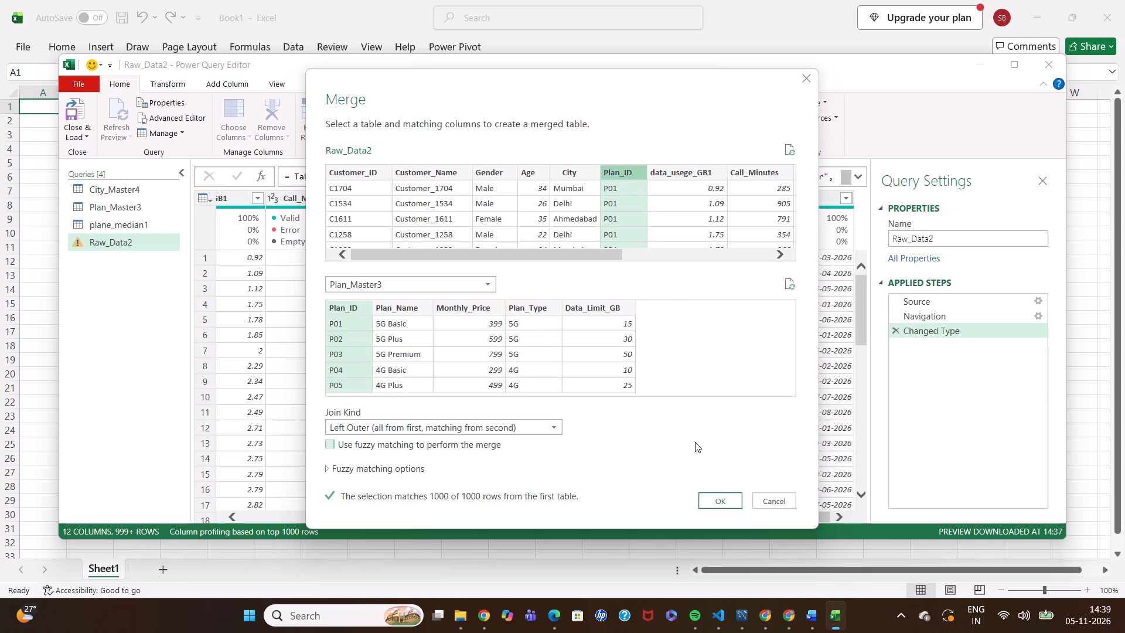
pyautogui.click(718, 498)
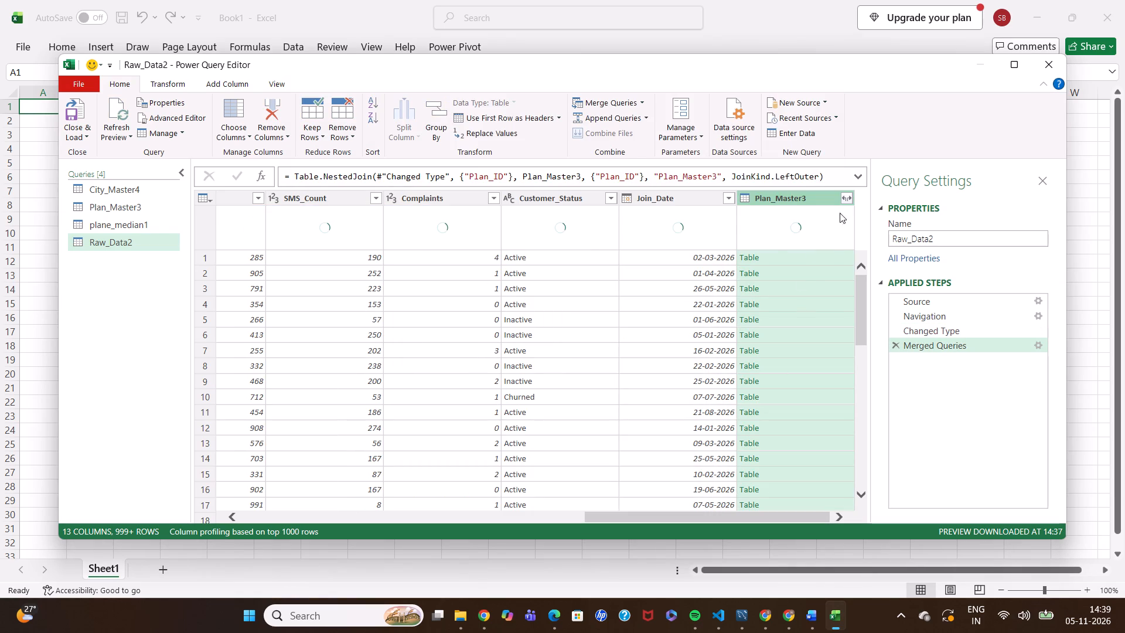
# Expand the merged Plan_Master3 column to only Data_Limit_GB, keeping the original column name as prefix.
pyautogui.click(846, 200)
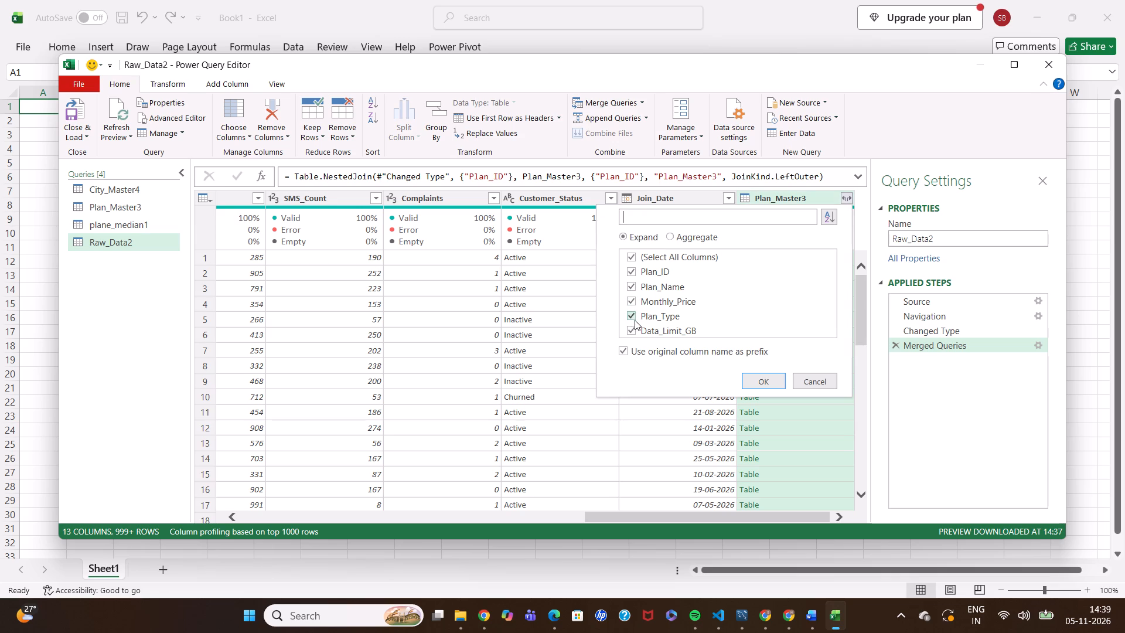
pyautogui.click(632, 259)
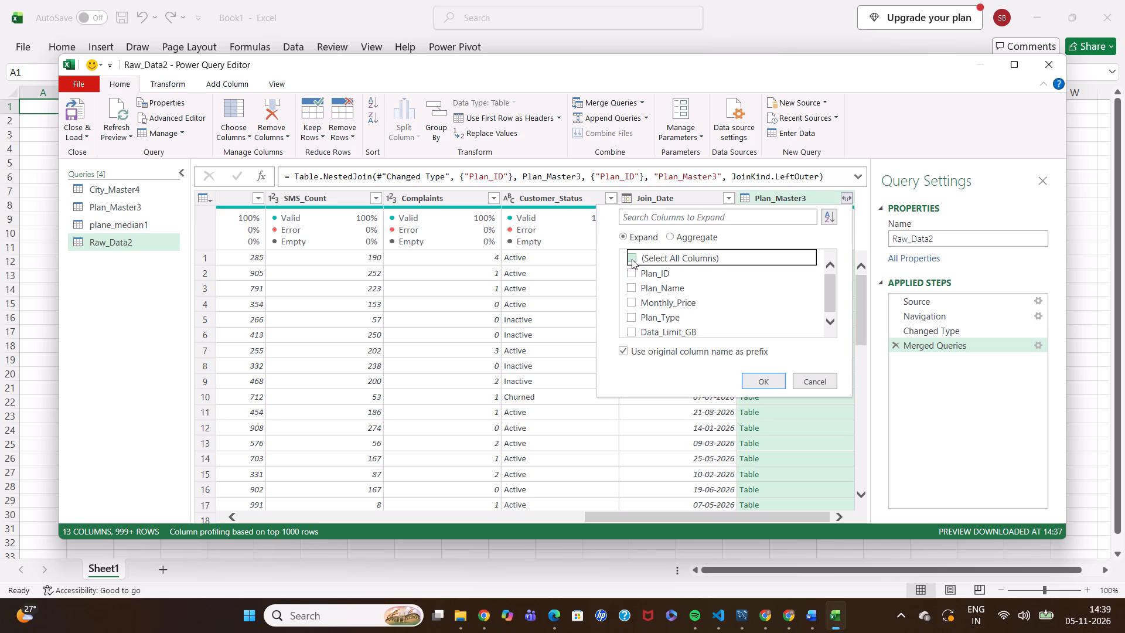
pyautogui.click(632, 332)
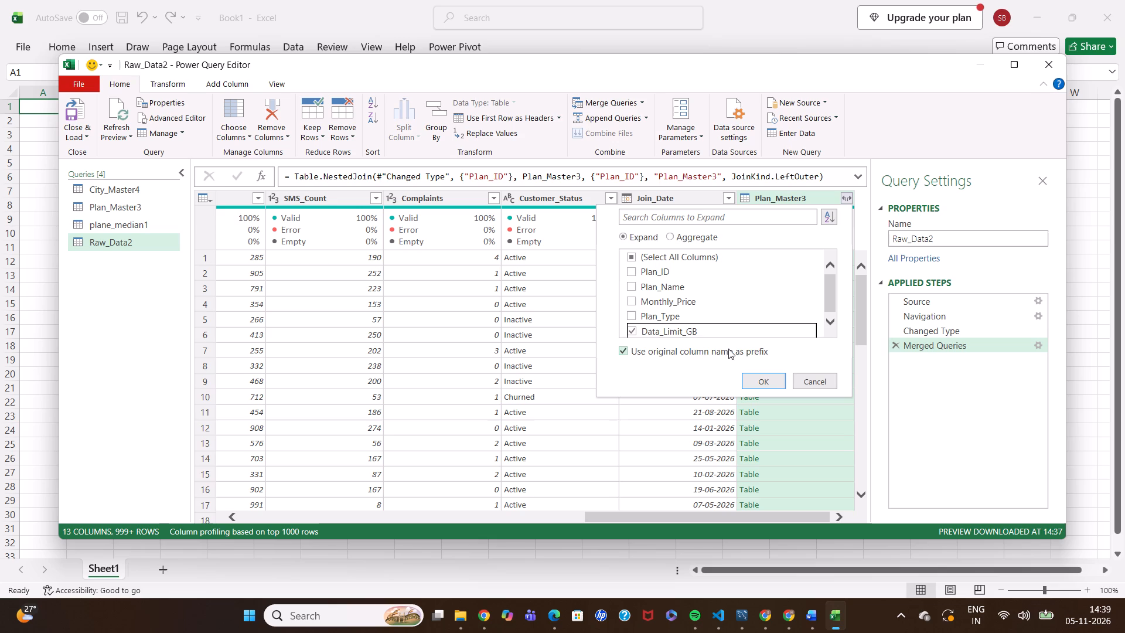
pyautogui.click(763, 380)
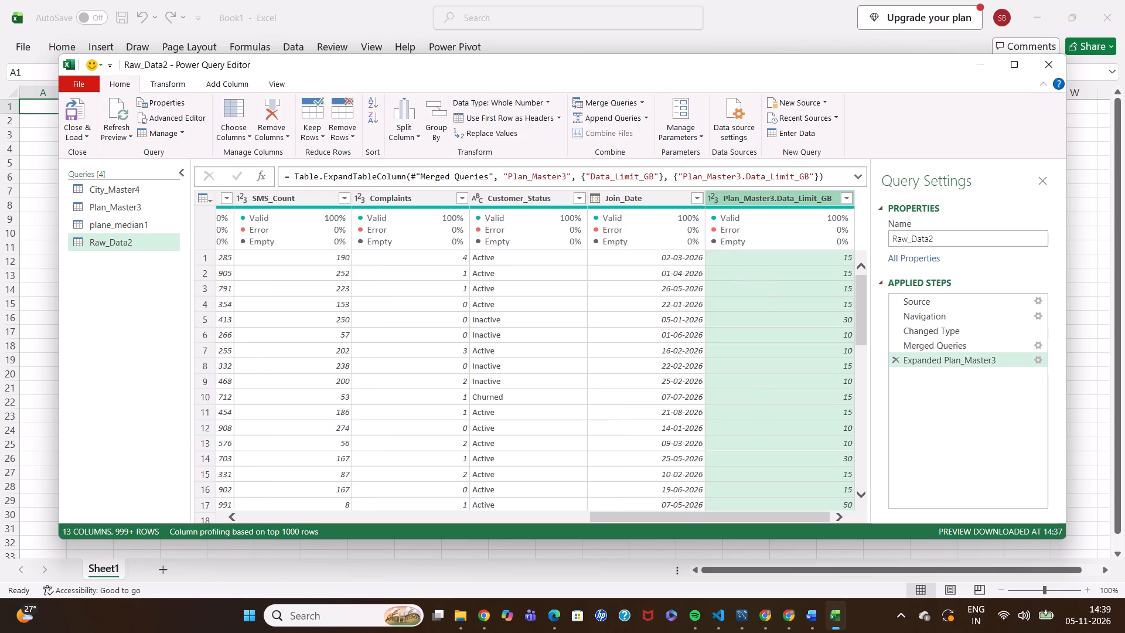
# Start a custom column in Raw_Data2 and name it extra_data_use.
pyautogui.click(175, 82)
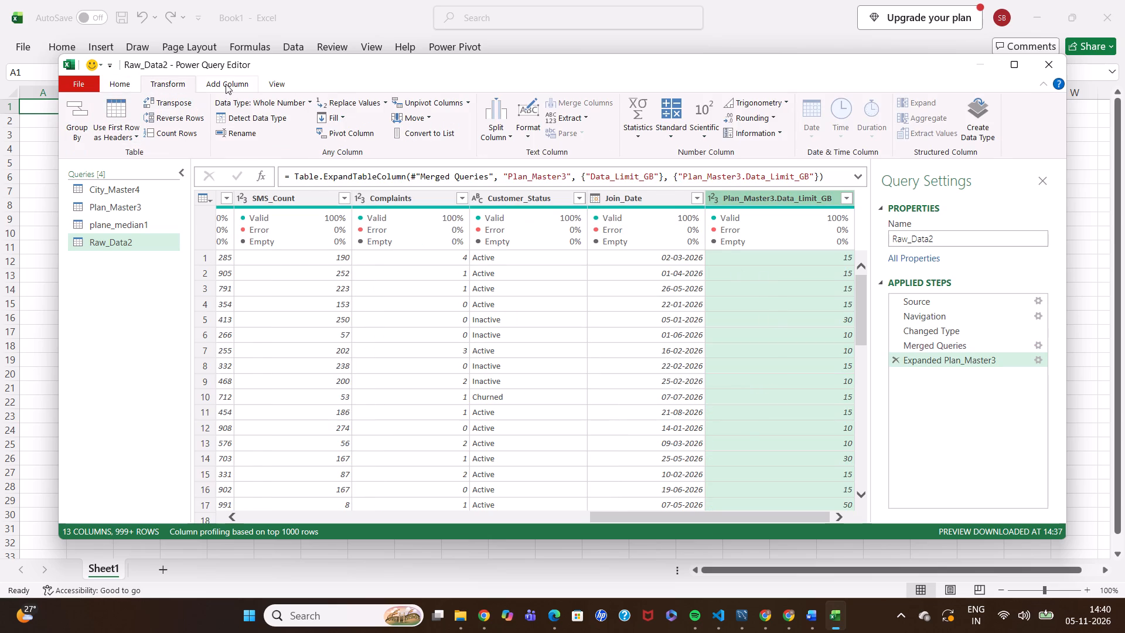
pyautogui.moveTo(226, 84); pyautogui.dragTo(126, 123)
pyautogui.click(126, 123)
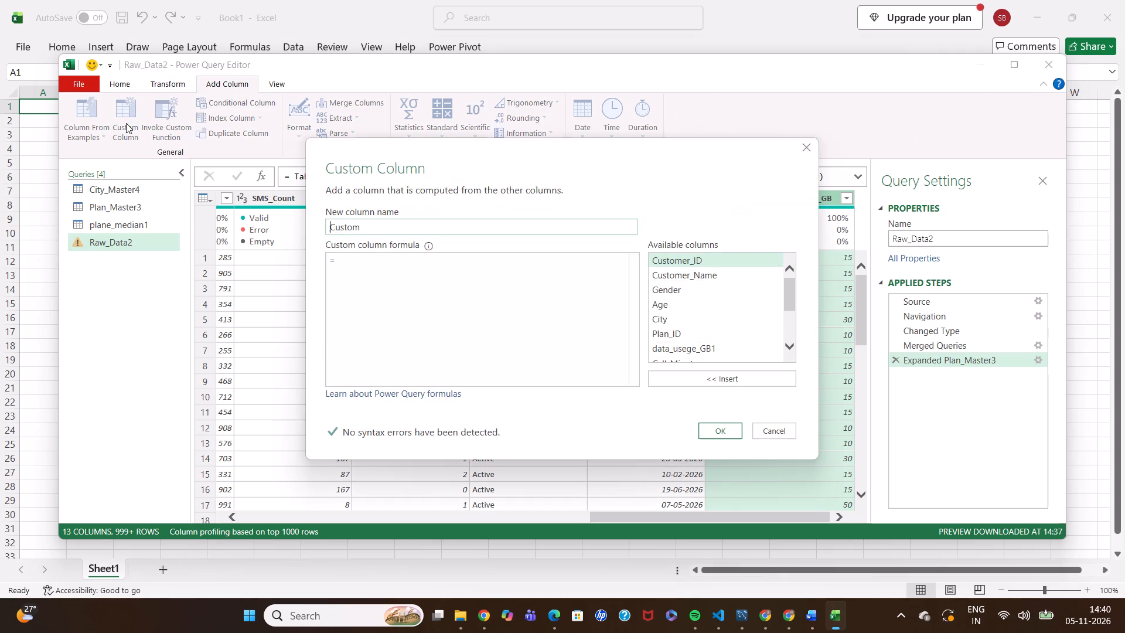
pyautogui.click(370, 229)
pyautogui.press('BackSpace')
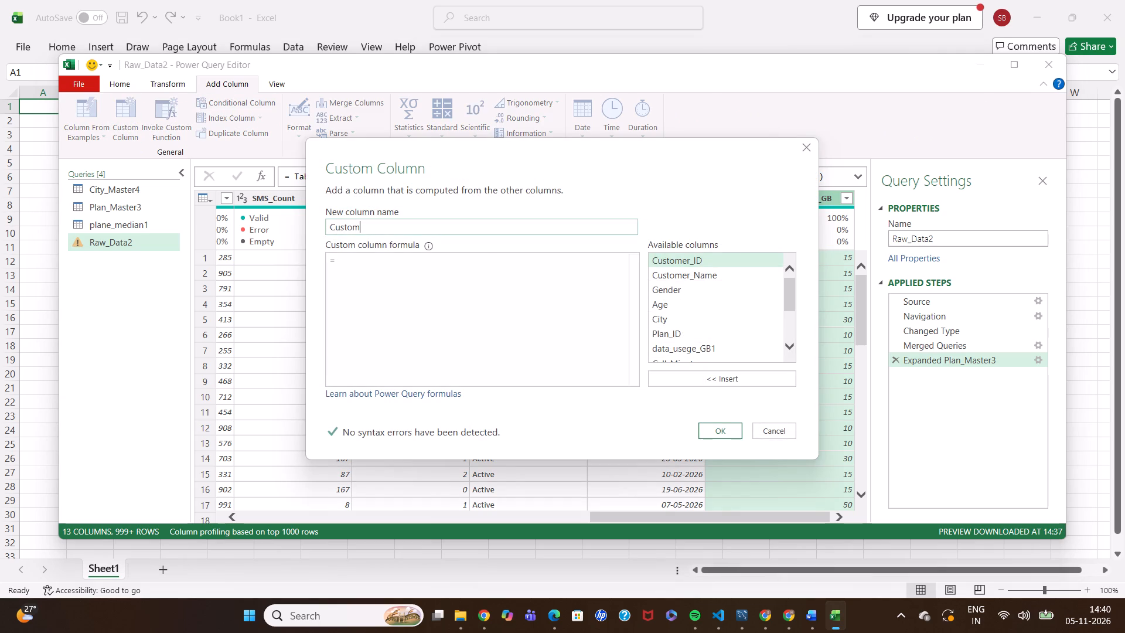
pyautogui.press('BackSpace')
pyautogui.press('BackSpace')
pyautogui.press('BackSpace')
pyautogui.press('BackSpace')
pyautogui.press('BackSpace')
pyautogui.press('BackSpace')
pyautogui.write('extra')
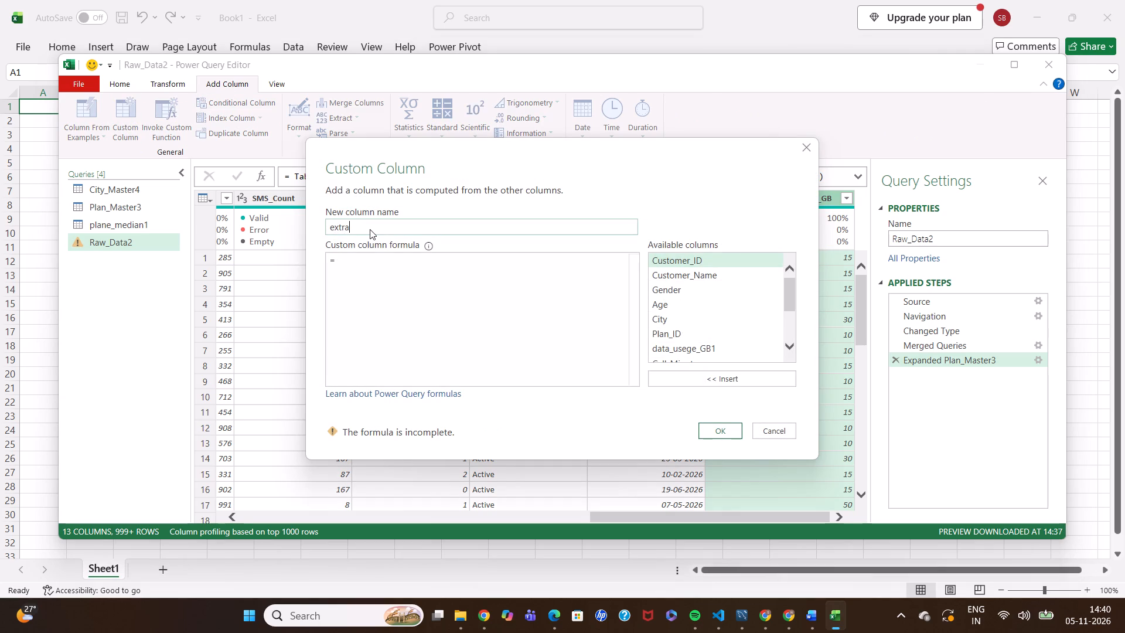
pyautogui.write('_data_use')
pyautogui.click(359, 268)
pyautogui.write('if')
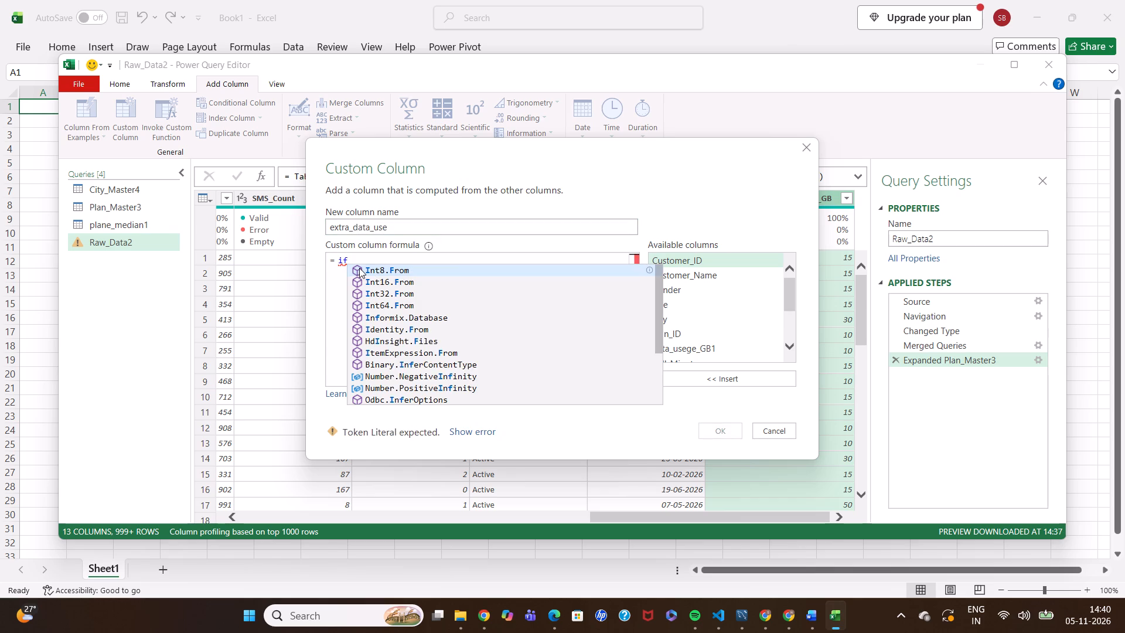
pyautogui.press('[')
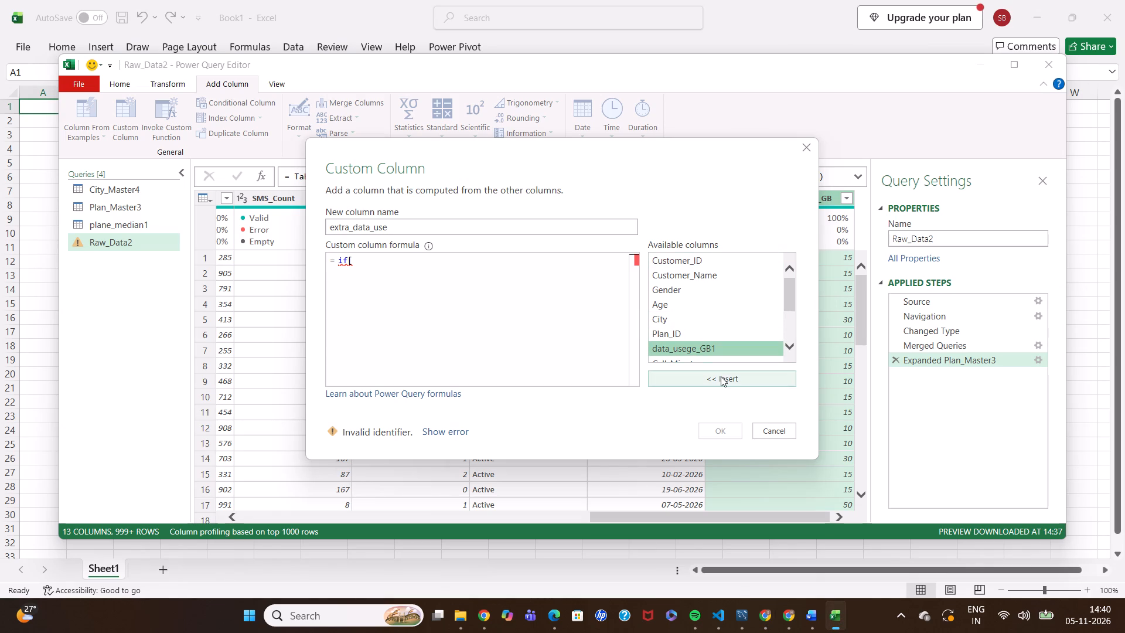
pyautogui.click(721, 376)
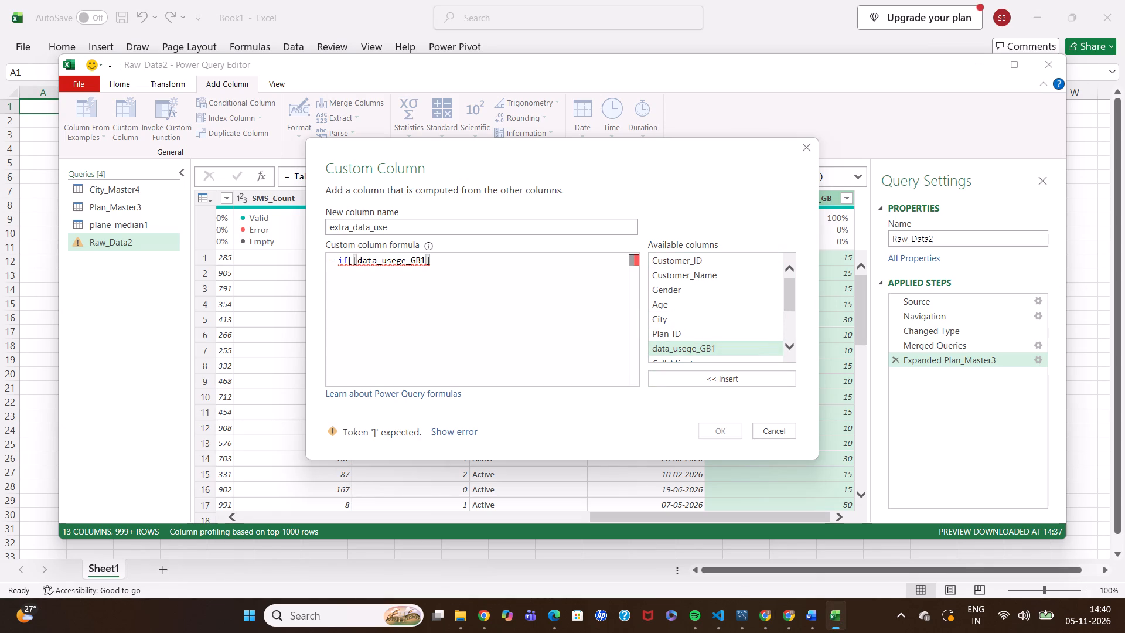
pyautogui.hotkey('shift', '>')
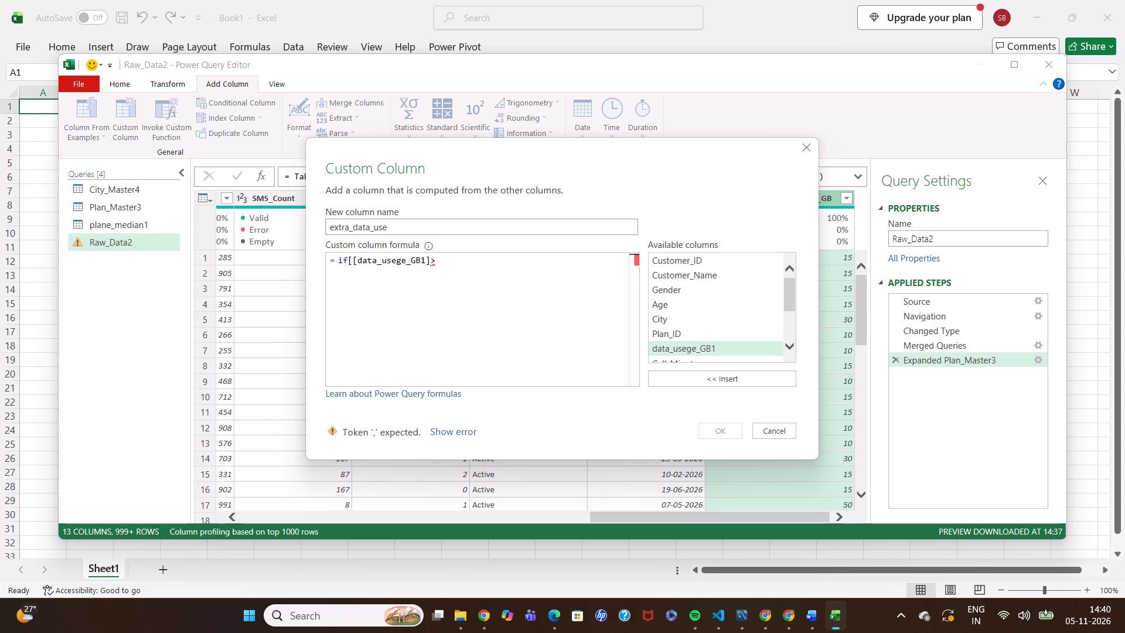
pyautogui.scroll(-2, 698, 336)
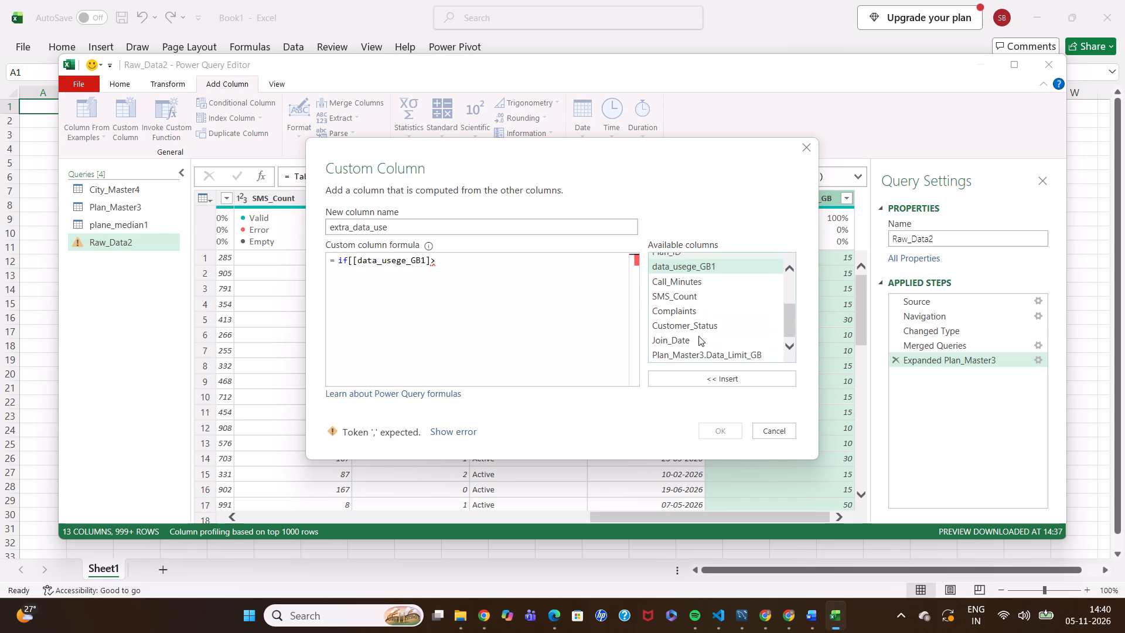
pyautogui.click(691, 354)
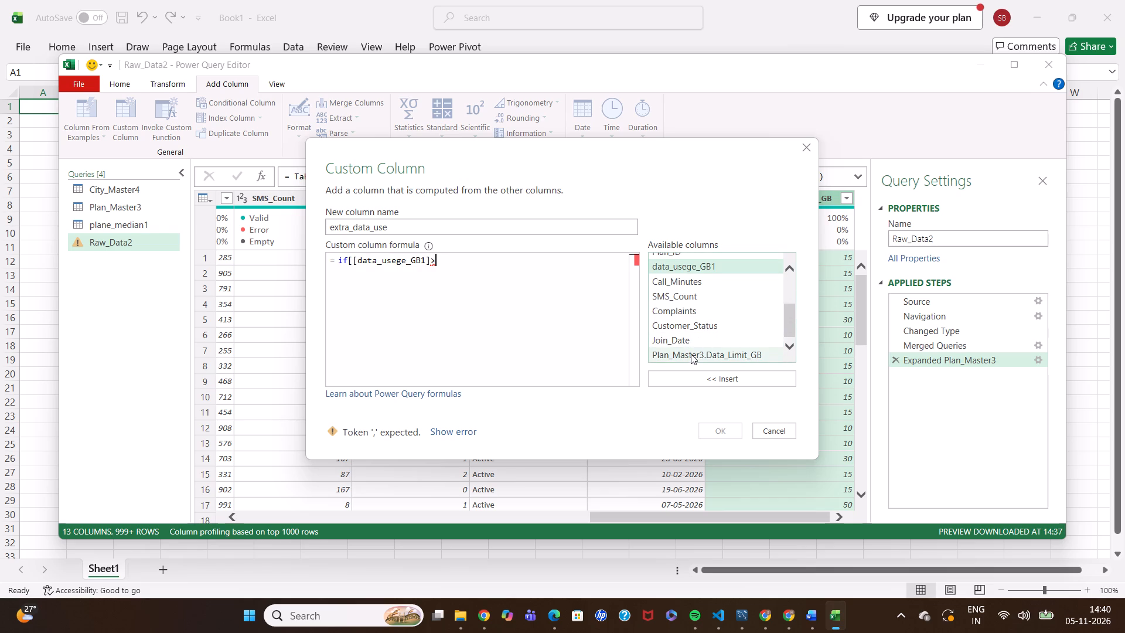
pyautogui.click(691, 354)
pyautogui.click(704, 380)
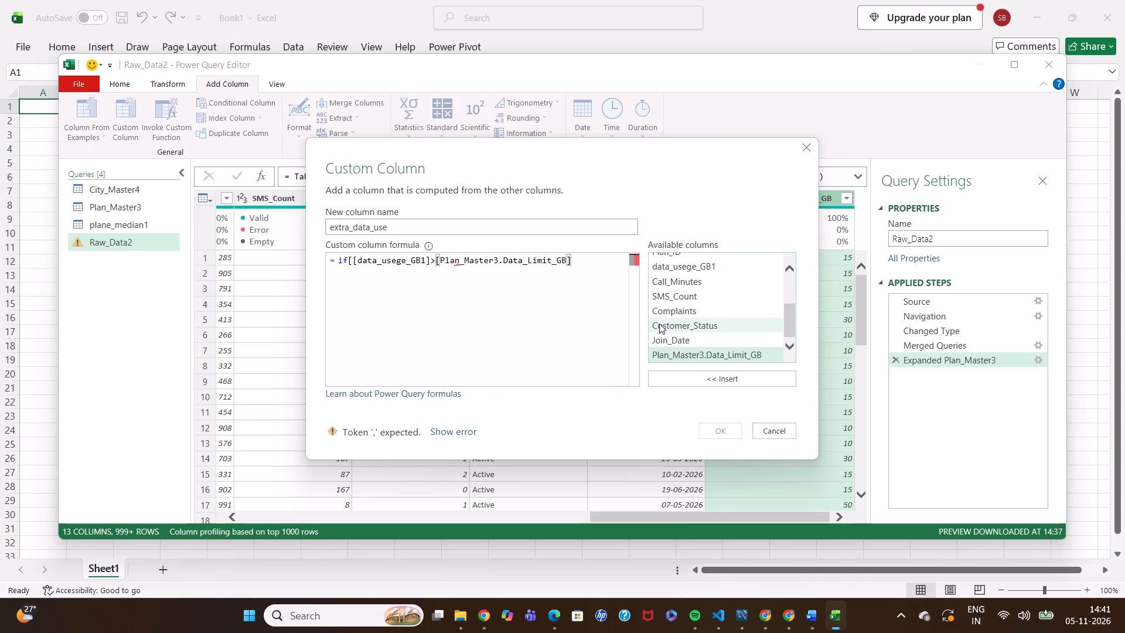
# Add the formula's then branch, subtracting [Plan_Master3.Data_Limit_GB] from [data_usege_GB1].
pyautogui.press('Return')
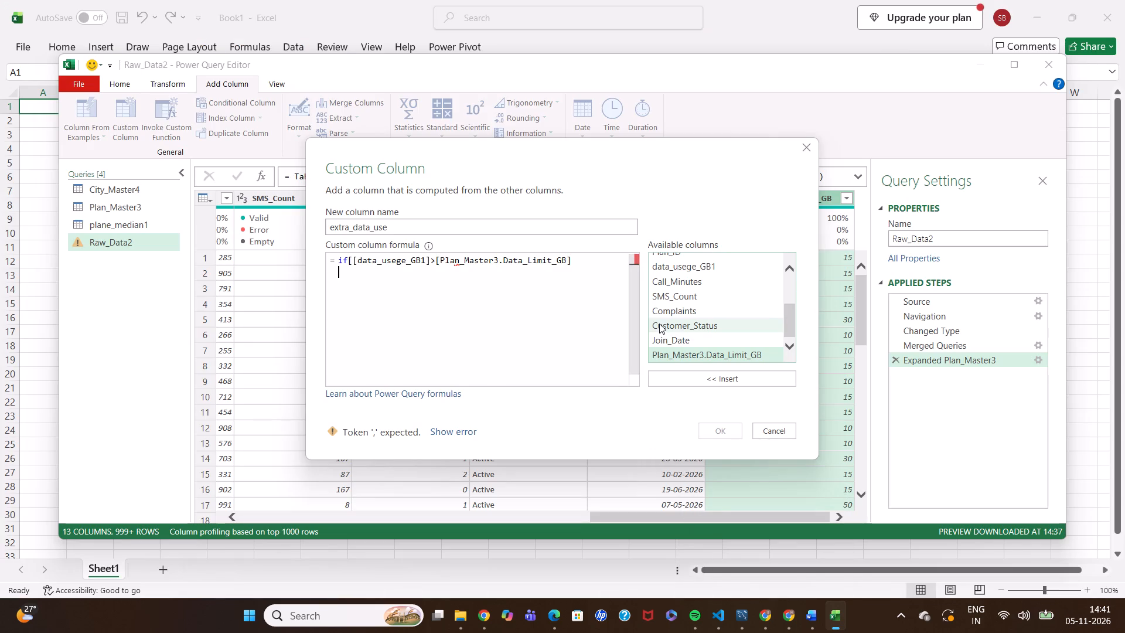
pyautogui.write('then')
pyautogui.press('space')
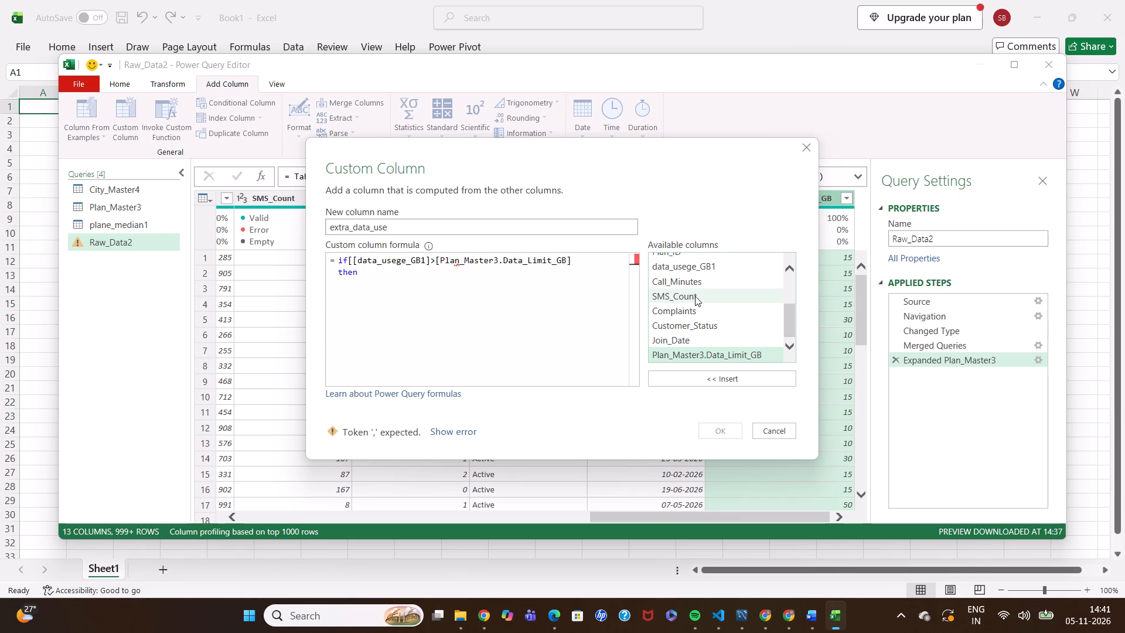
pyautogui.click(695, 263)
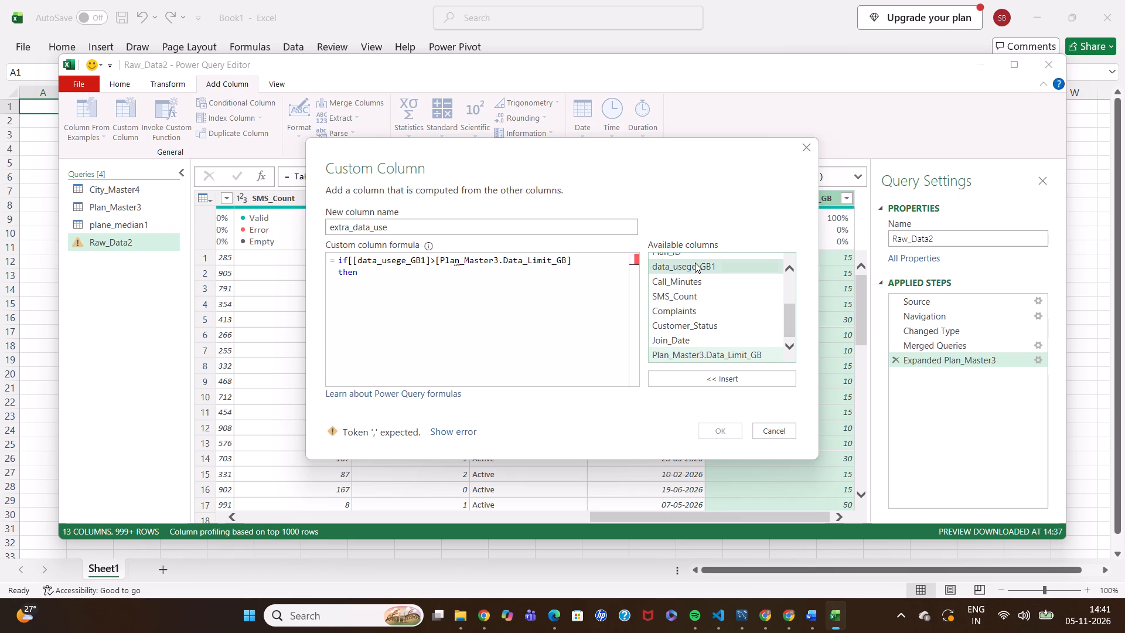
pyautogui.click(721, 380)
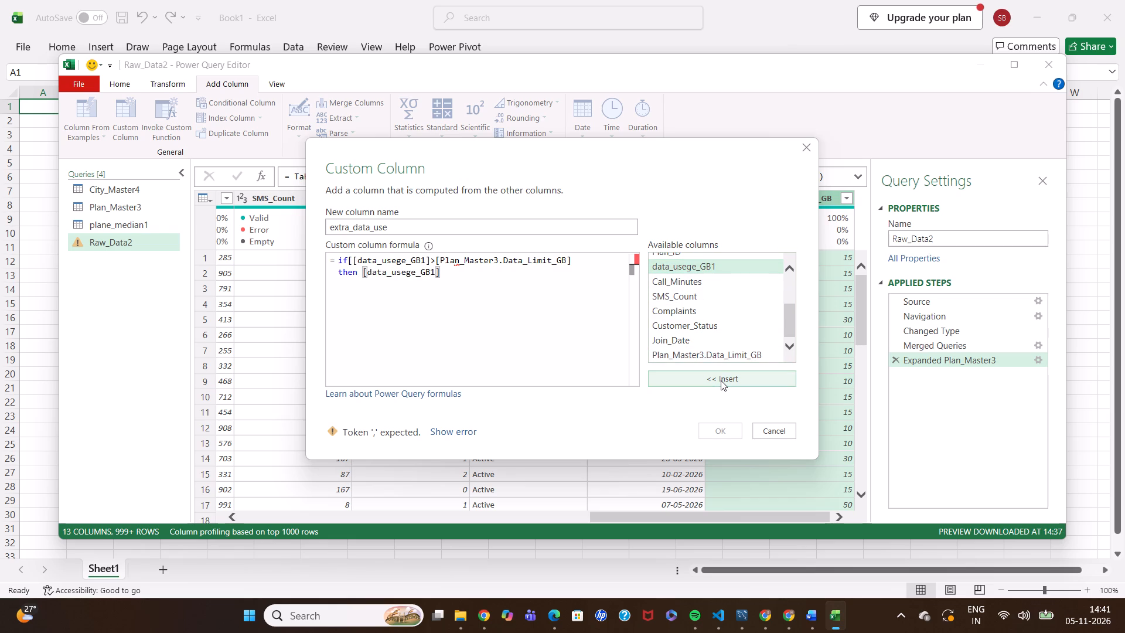
pyautogui.press('-')
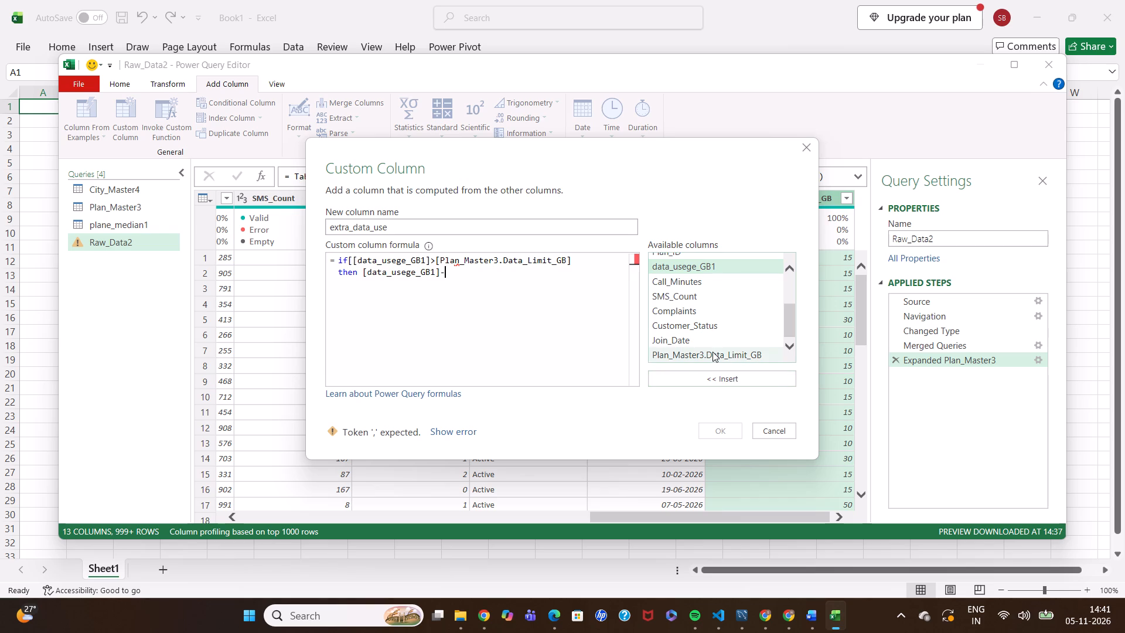
pyautogui.click(712, 352)
pyautogui.click(712, 373)
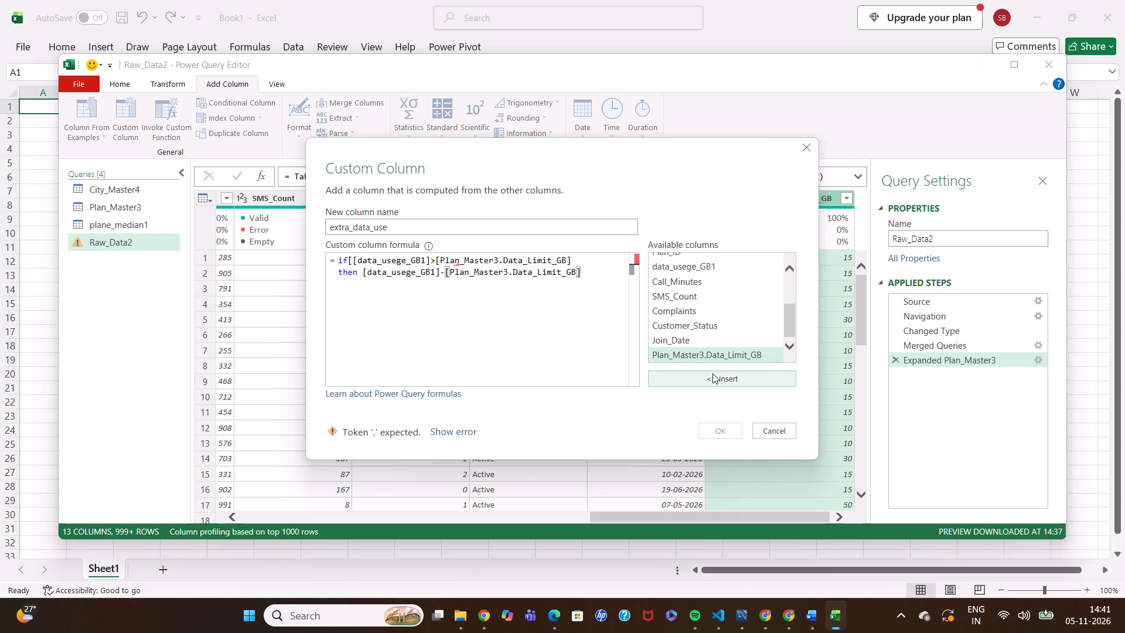
# Complete the custom column formula with the line else 0, replacing any wrongly autocompleted text.
pyautogui.press('Return')
pyautogui.write('else')
pyautogui.press('Return')
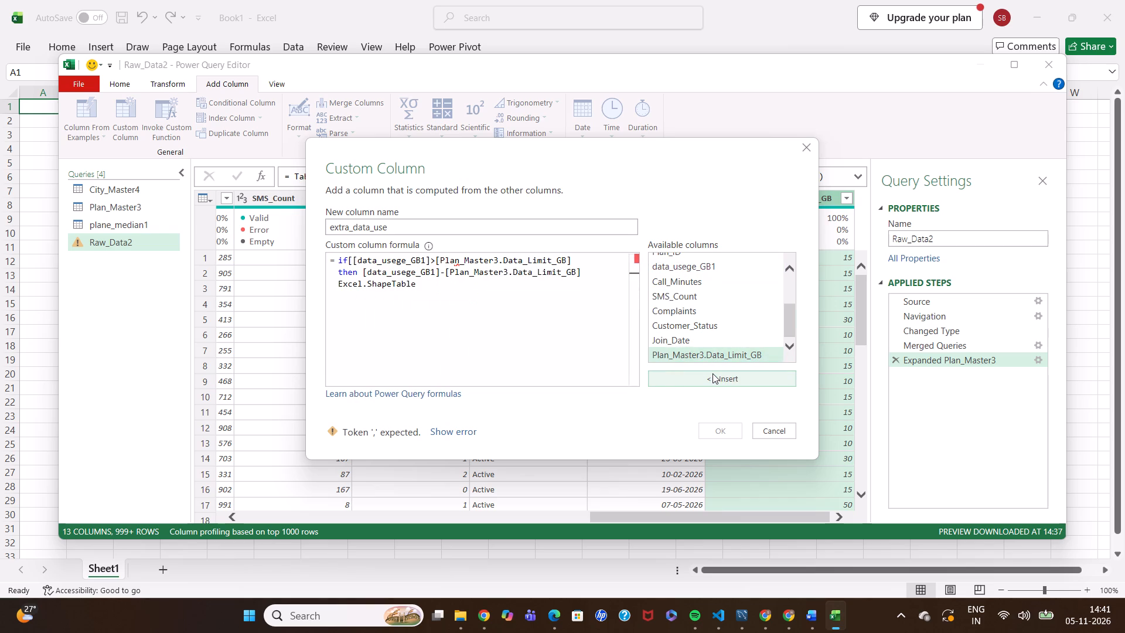
pyautogui.press('BackSpace')
pyautogui.press('BackSpace')
pyautogui.press('BackSpace')
pyautogui.press('BackSpace')
pyautogui.press('BackSpace')
pyautogui.press('BackSpace')
pyautogui.press('BackSpace')
pyautogui.press('BackSpace')
pyautogui.press('BackSpace')
pyautogui.press('BackSpace')
pyautogui.press('BackSpace')
pyautogui.press('BackSpace')
pyautogui.press('BackSpace')
pyautogui.press('BackSpace')
pyautogui.press('BackSpace')
pyautogui.press('BackSpace')
pyautogui.write('lse')
pyautogui.press('BackSpace')
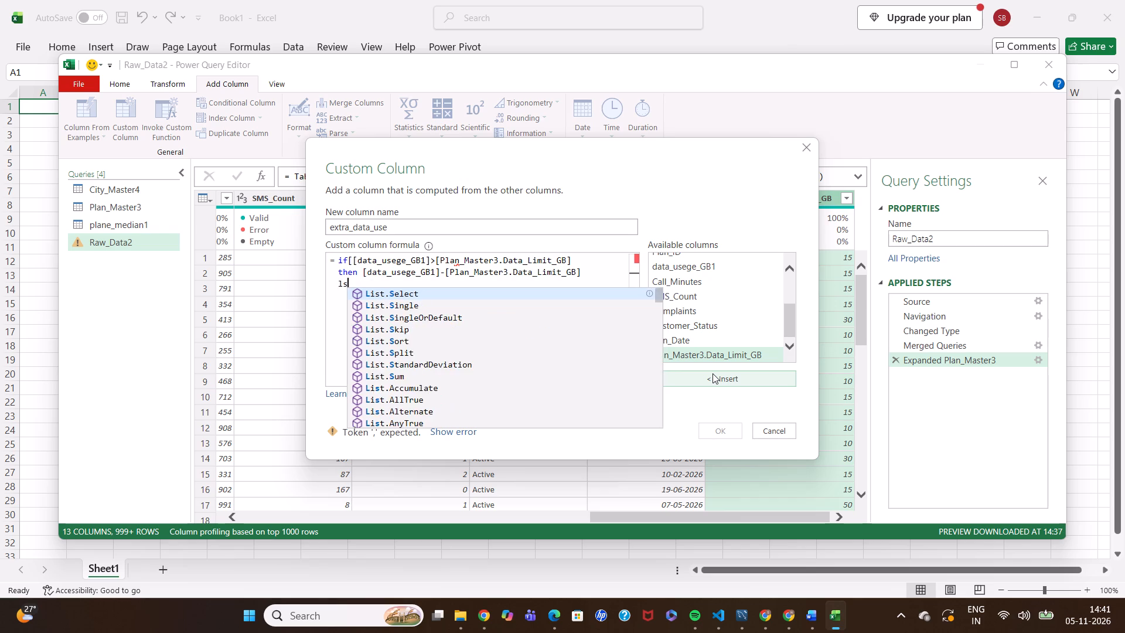
pyautogui.press('BackSpace')
pyautogui.press('BackSpace')
pyautogui.write('else')
pyautogui.press('space')
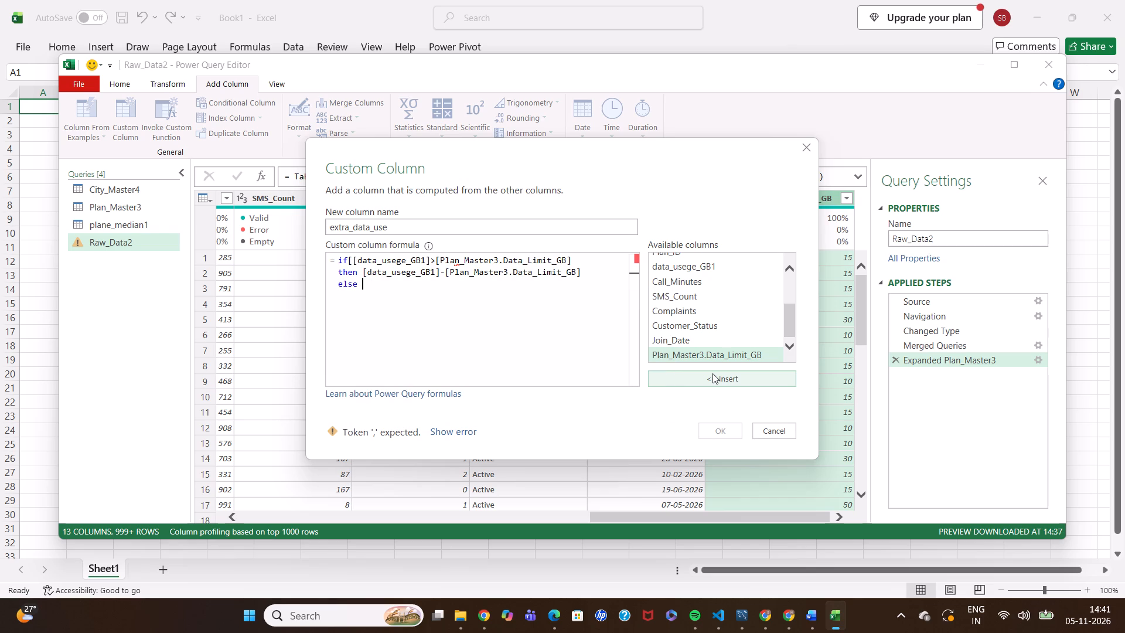
pyautogui.press('0')
# Put a space on each side of the > operator in the formula's if condition.
pyautogui.click(458, 323)
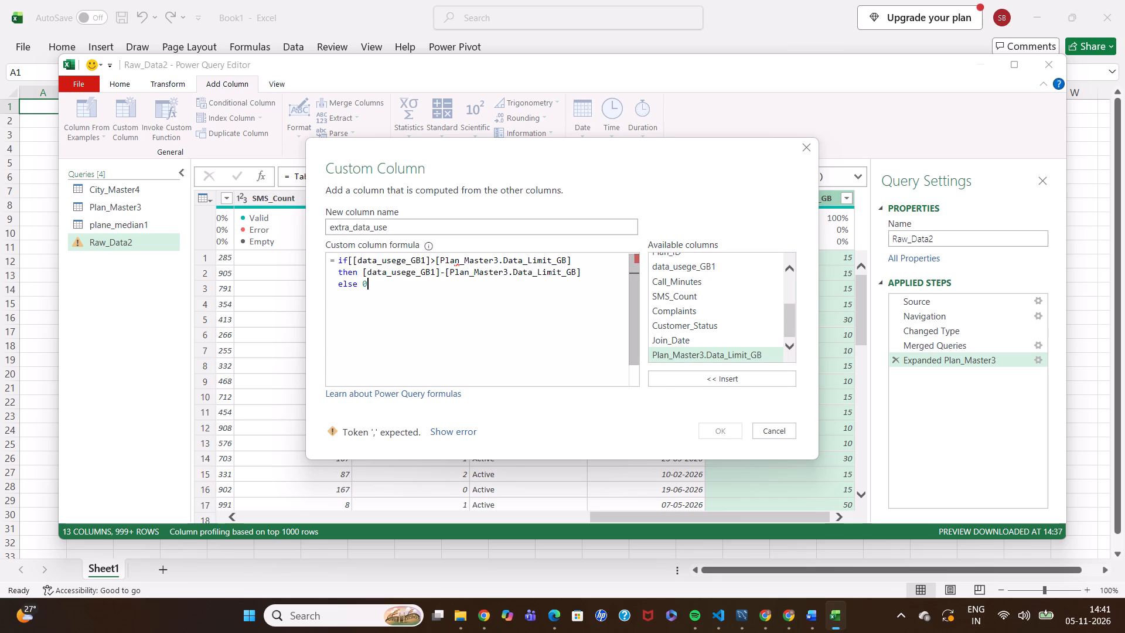
pyautogui.click(575, 284)
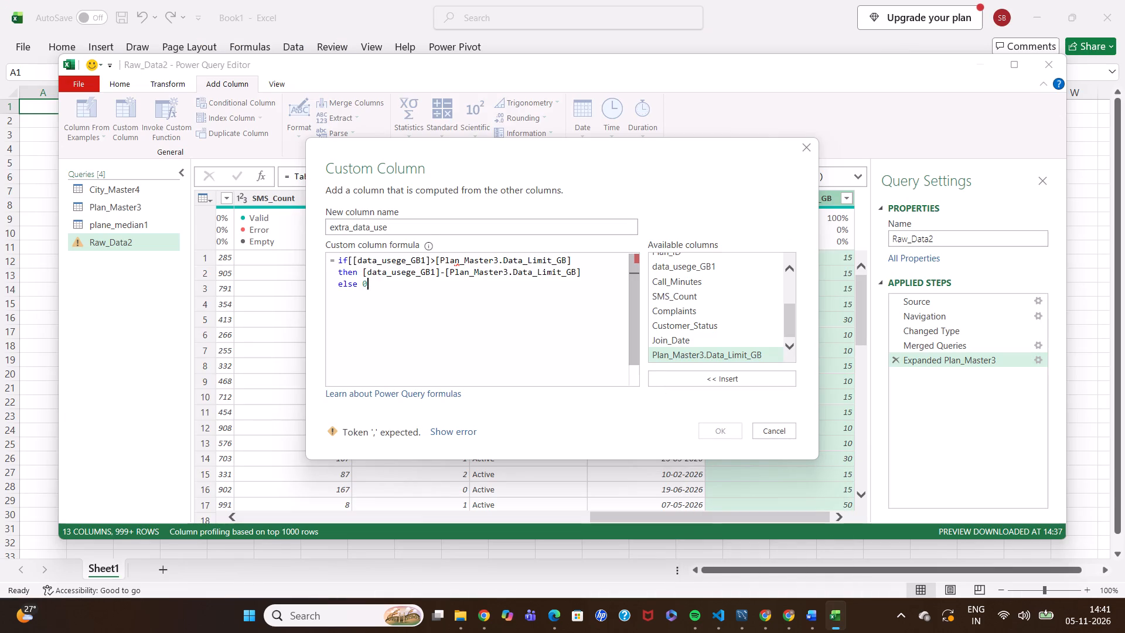
pyautogui.click(435, 259)
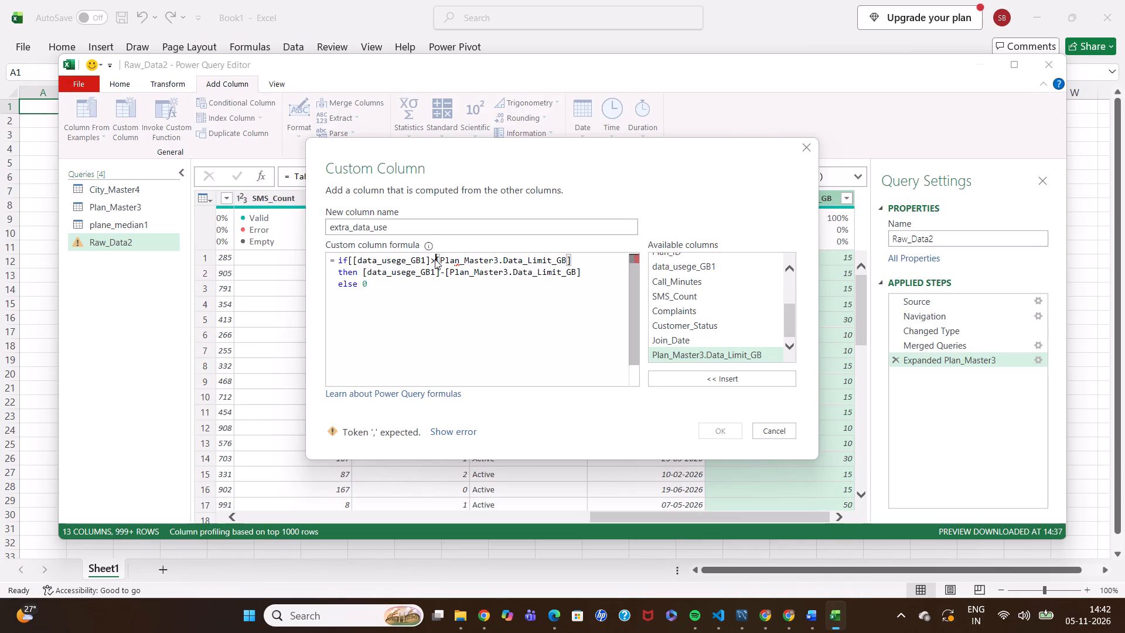
pyautogui.press('space')
pyautogui.click(435, 266)
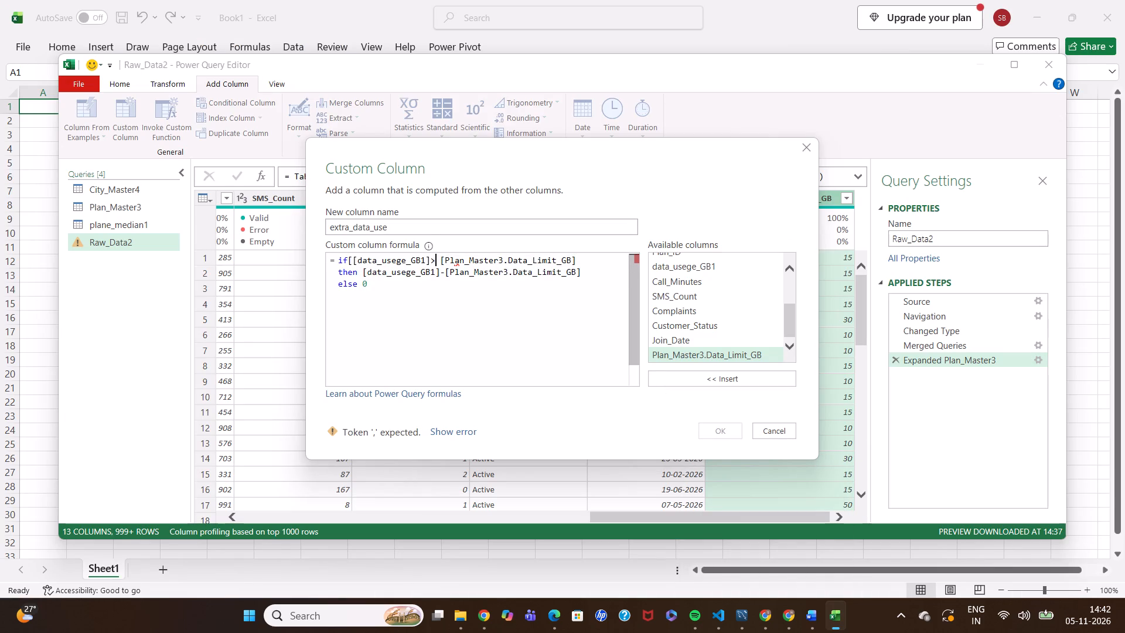
pyautogui.click(466, 317)
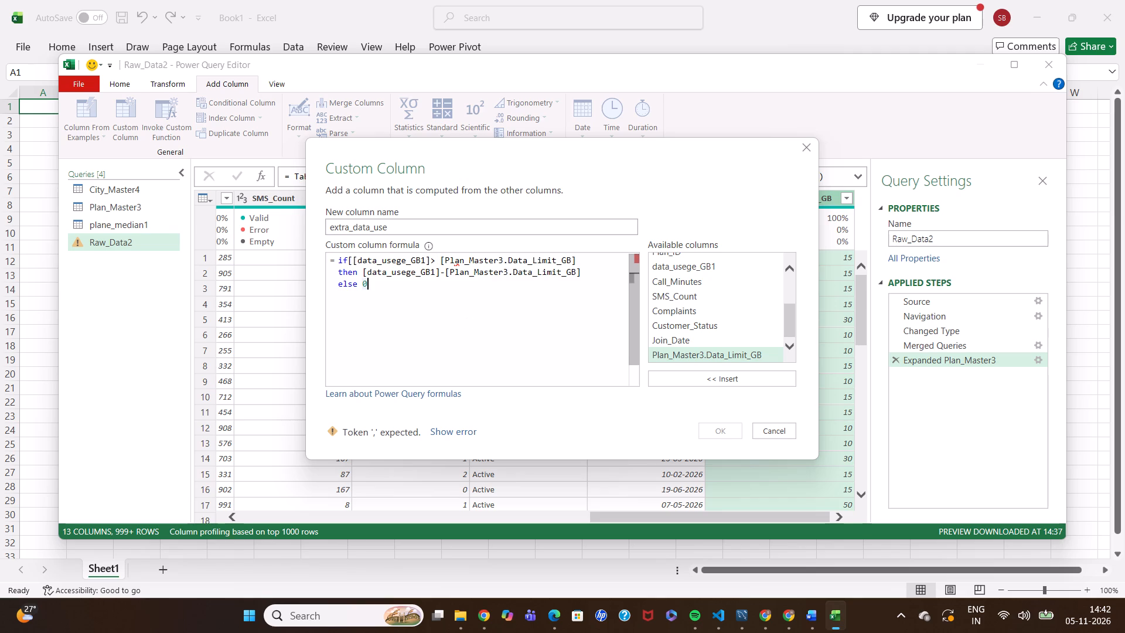
pyautogui.click(429, 262)
pyautogui.press('space')
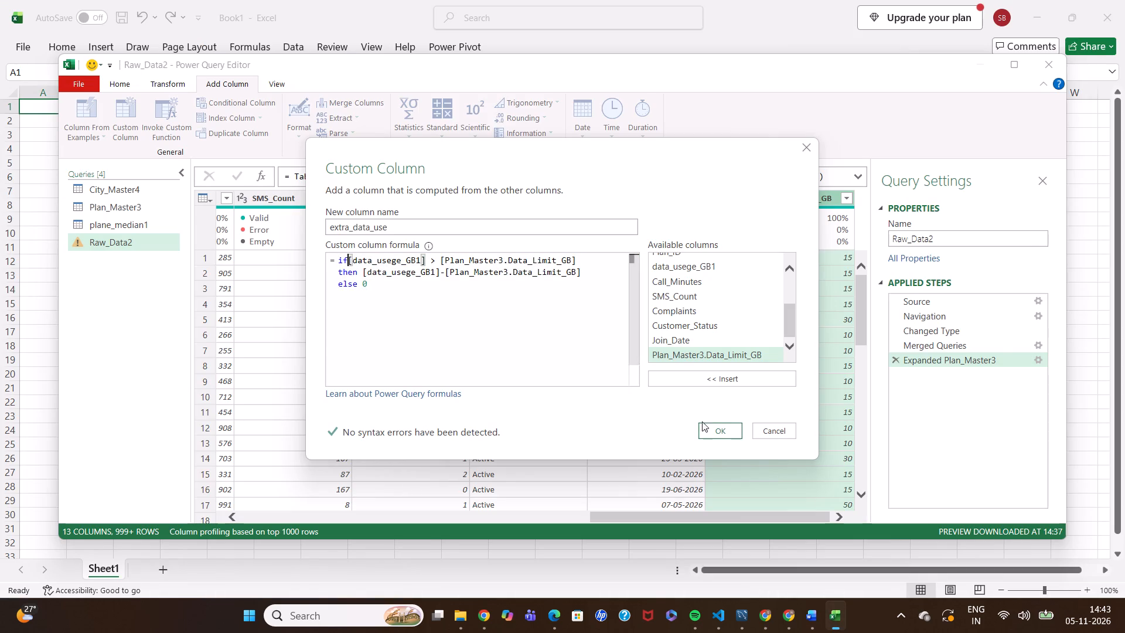
pyautogui.click(717, 433)
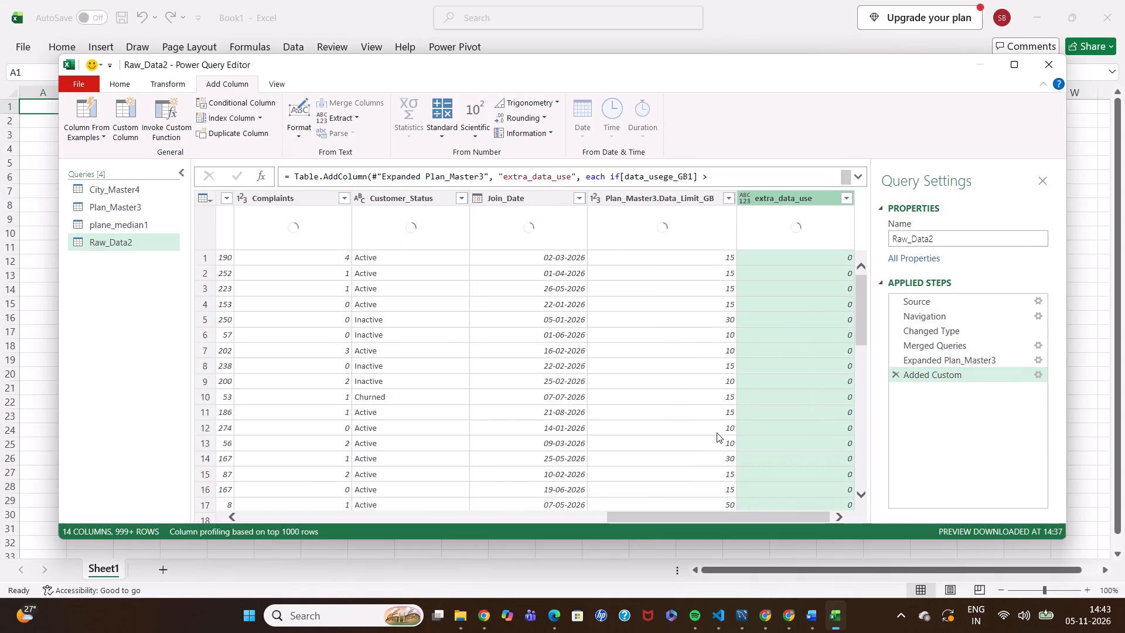
# Examine the range of distinct values in the extra_data_use column's filter list without applying a filter.
pyautogui.scroll(1, 772, 336)
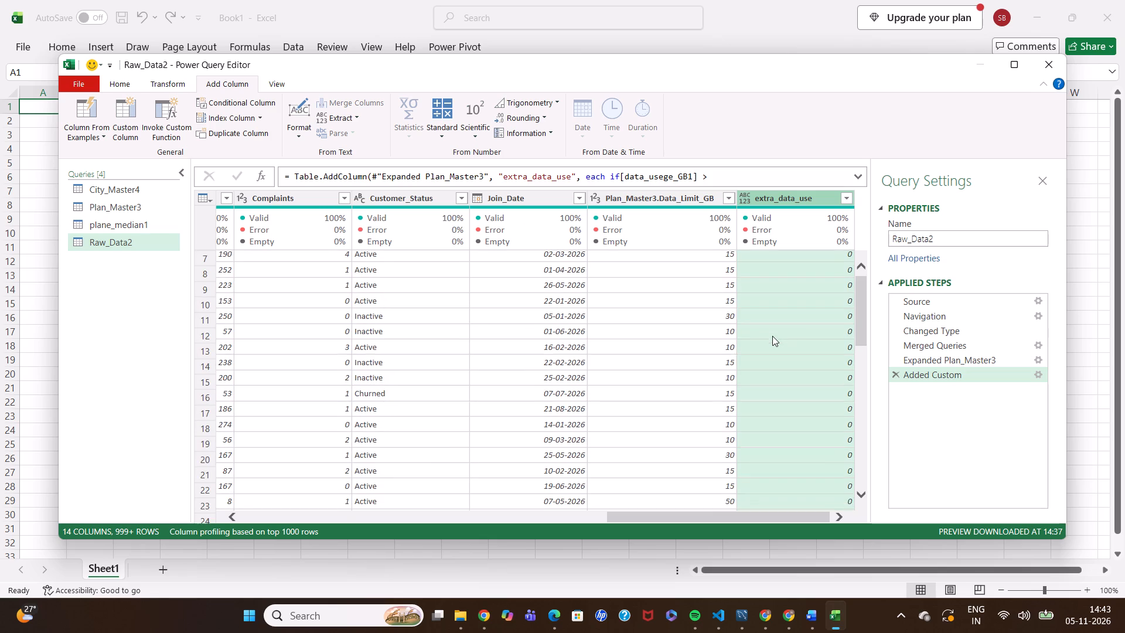
pyautogui.click(845, 198)
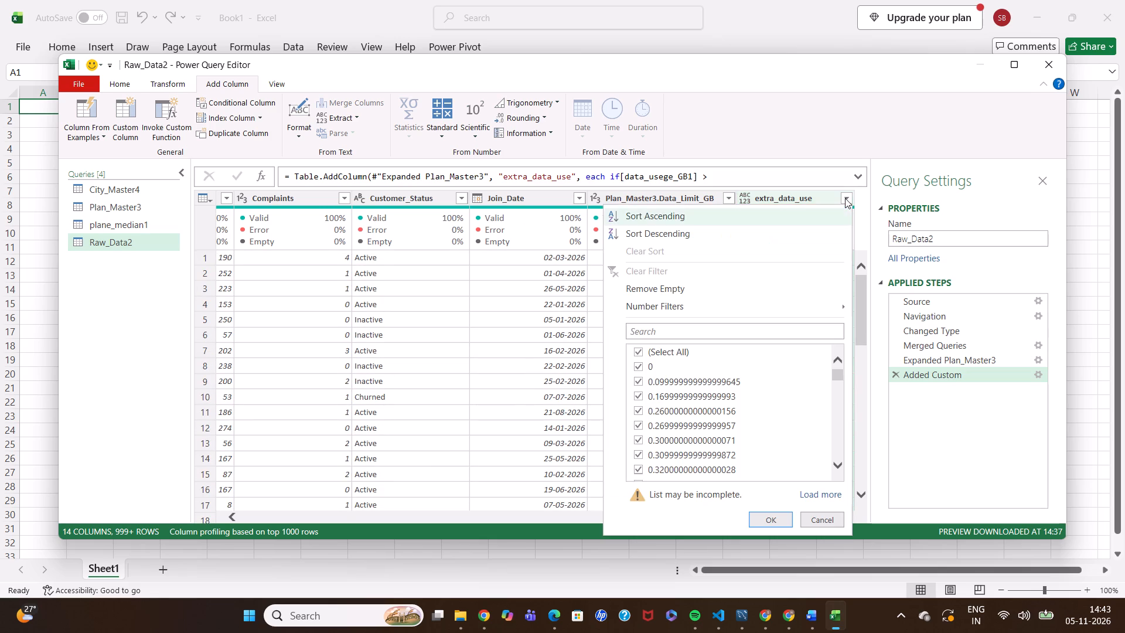
pyautogui.scroll(-4, 731, 389)
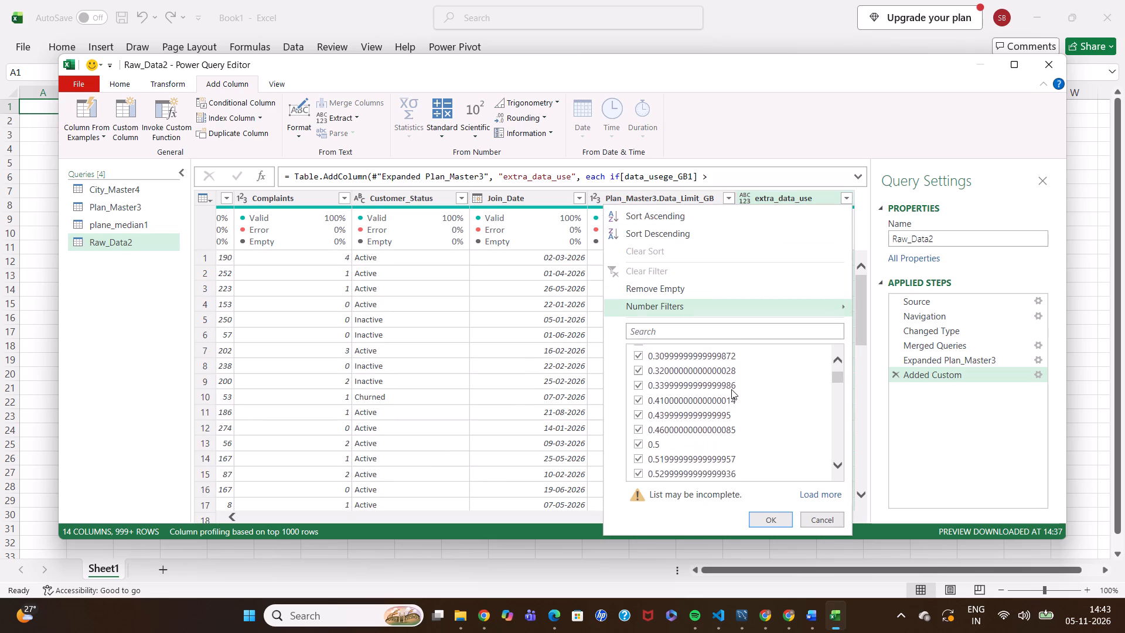
pyautogui.scroll(-7, 731, 389)
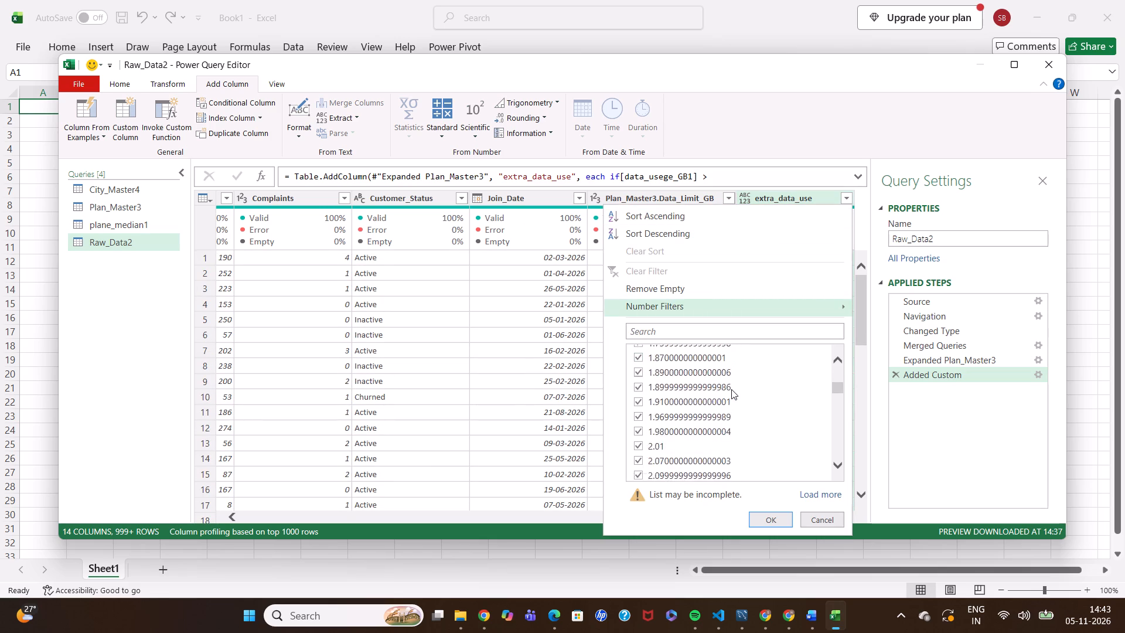
pyautogui.scroll(-20, 731, 389)
pyautogui.scroll(-17, 731, 389)
pyautogui.scroll(-13, 731, 389)
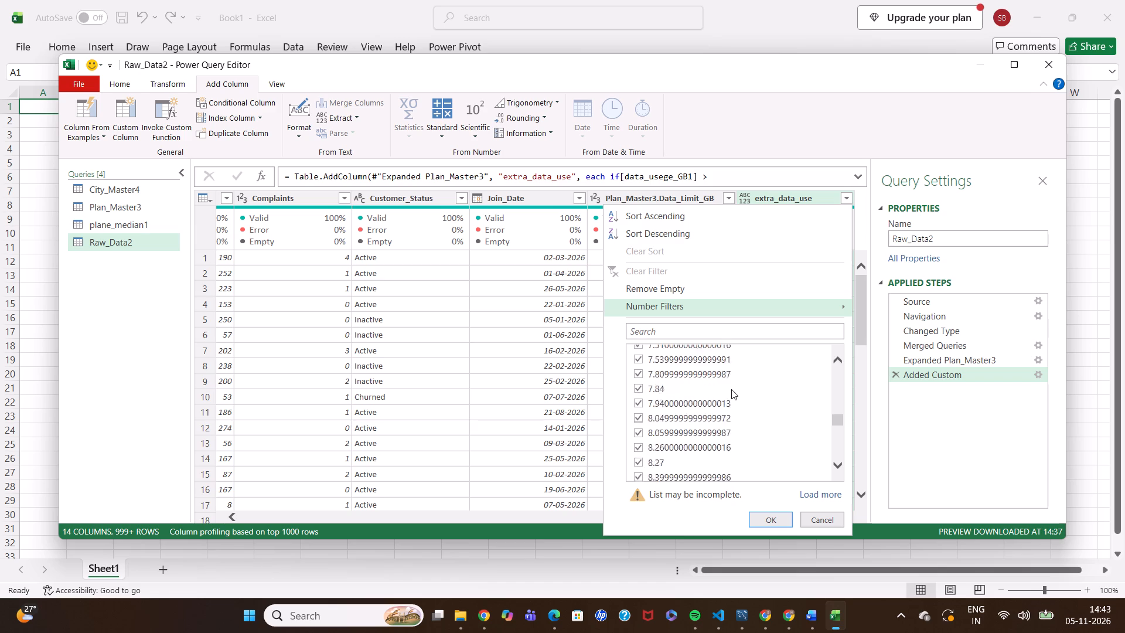
pyautogui.scroll(-20, 731, 389)
pyautogui.scroll(-20, 731, 389)
pyautogui.scroll(-12, 731, 389)
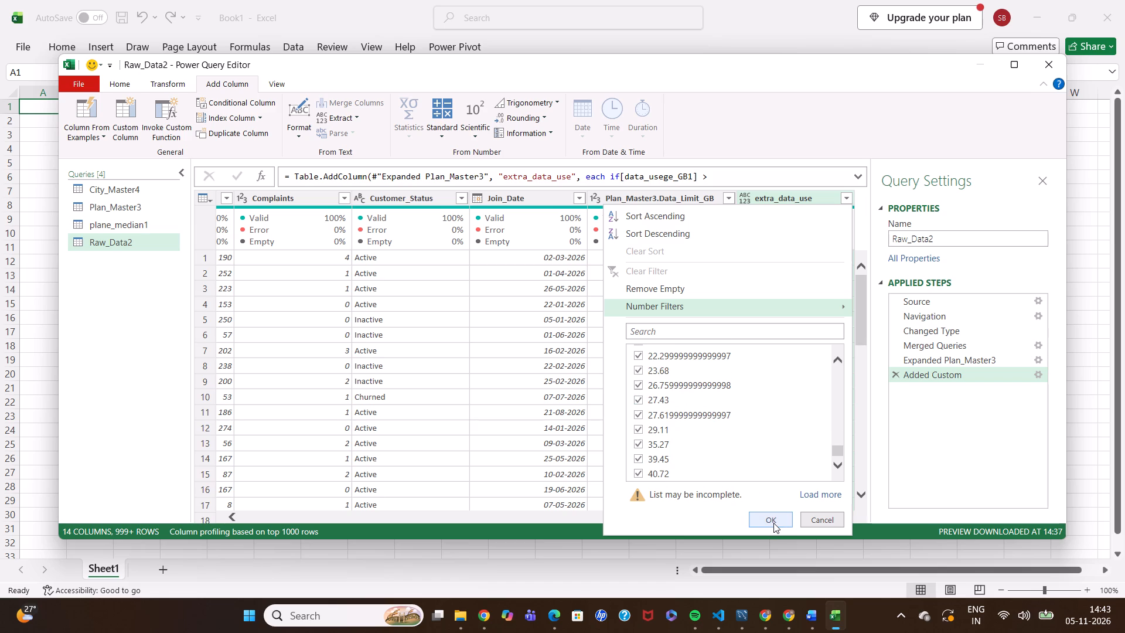
pyautogui.click(529, 290)
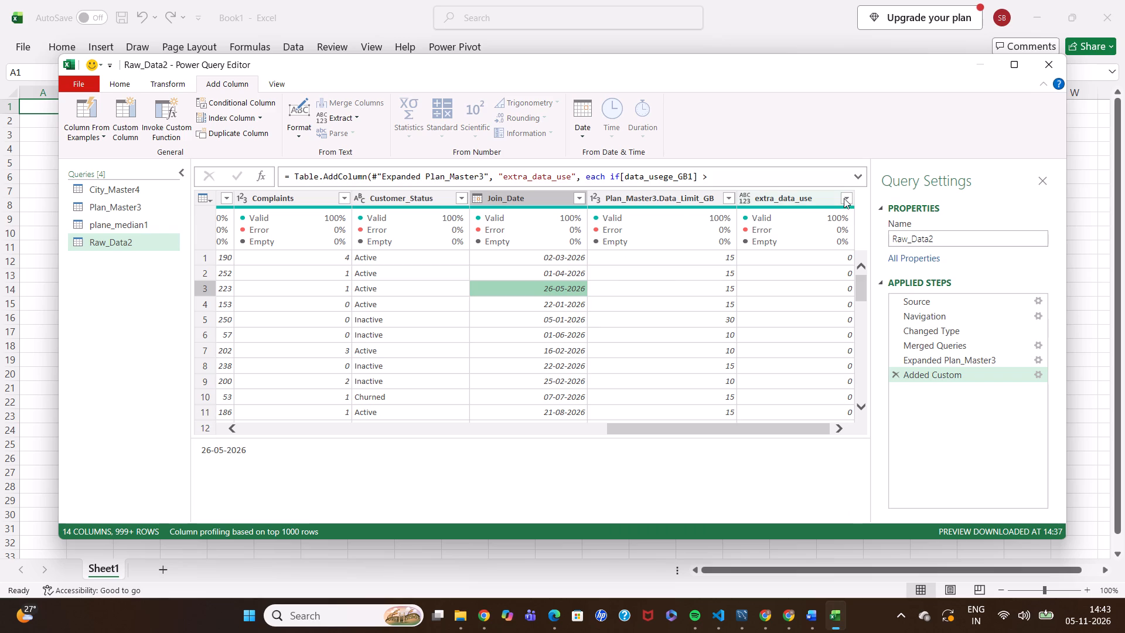
# Sort the Raw_Data2 rows by extra_data_use in descending order.
pyautogui.click(844, 198)
pyautogui.click(701, 236)
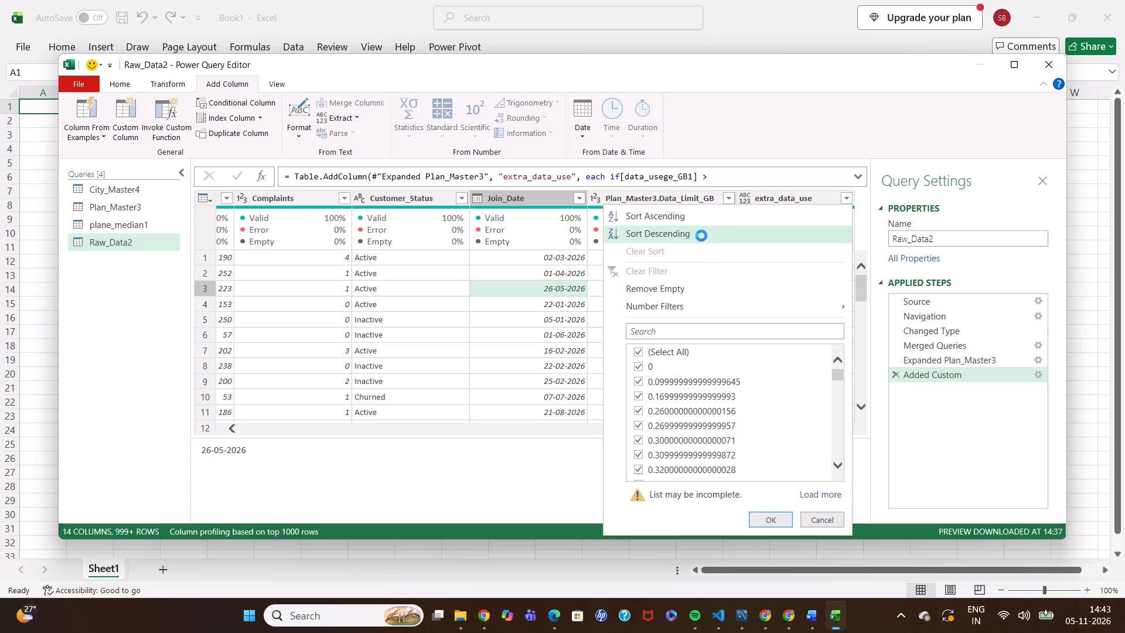
# Compare data_usege_GB1 and Plan_ID with the plan data limit and extra_data_use across the sorted rows.
pyautogui.hscroll(-1, 809, 307)
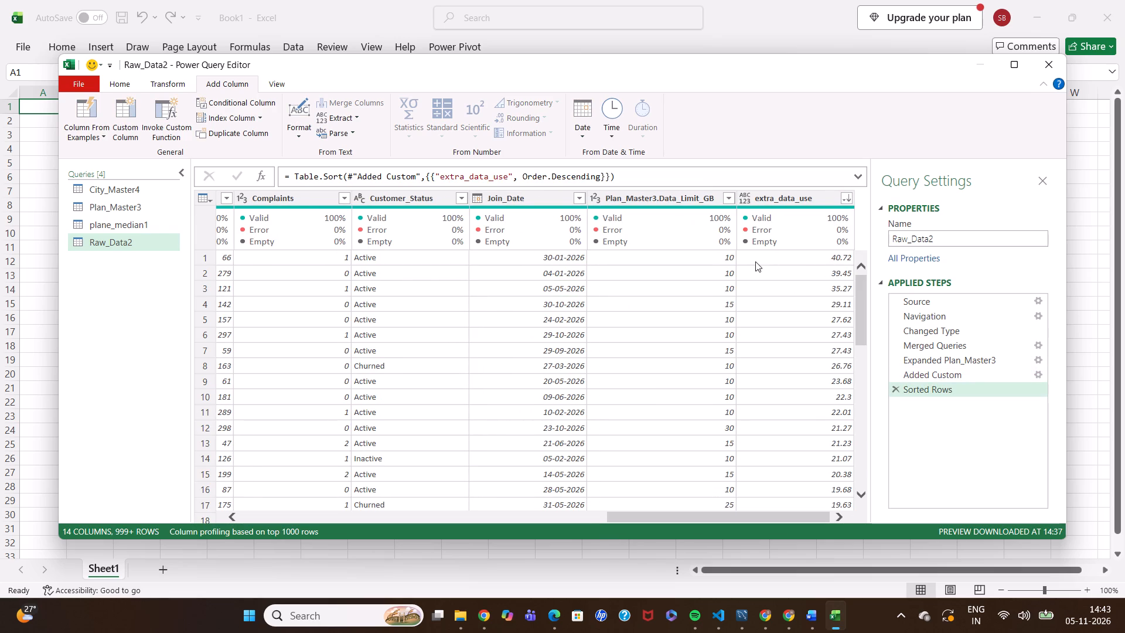
pyautogui.hscroll(2, 755, 261)
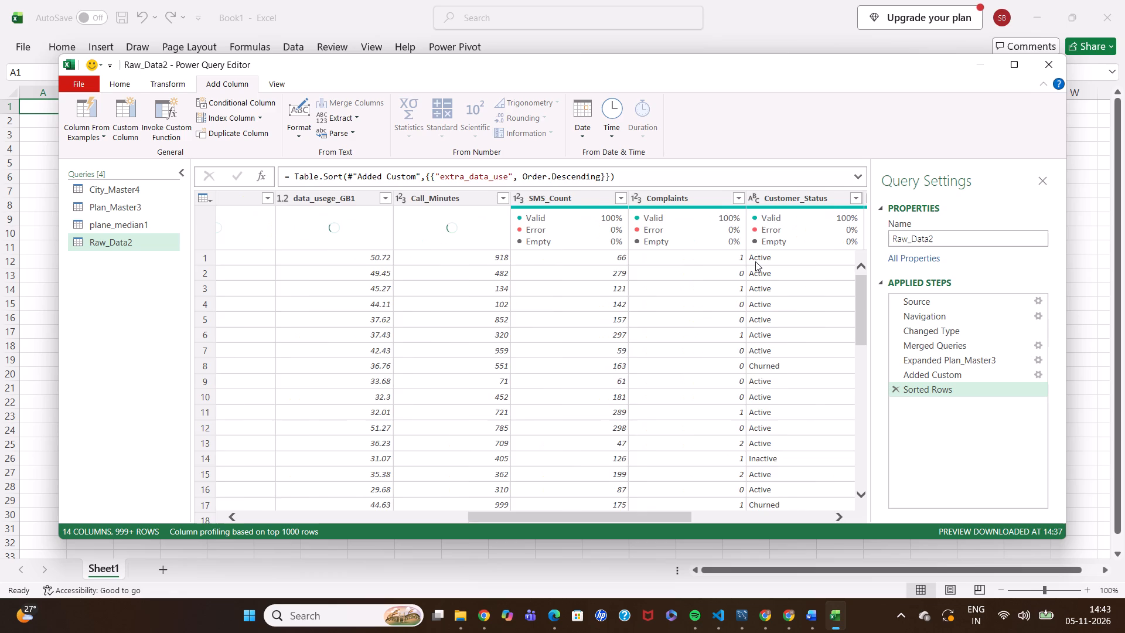
pyautogui.hscroll(2, 755, 261)
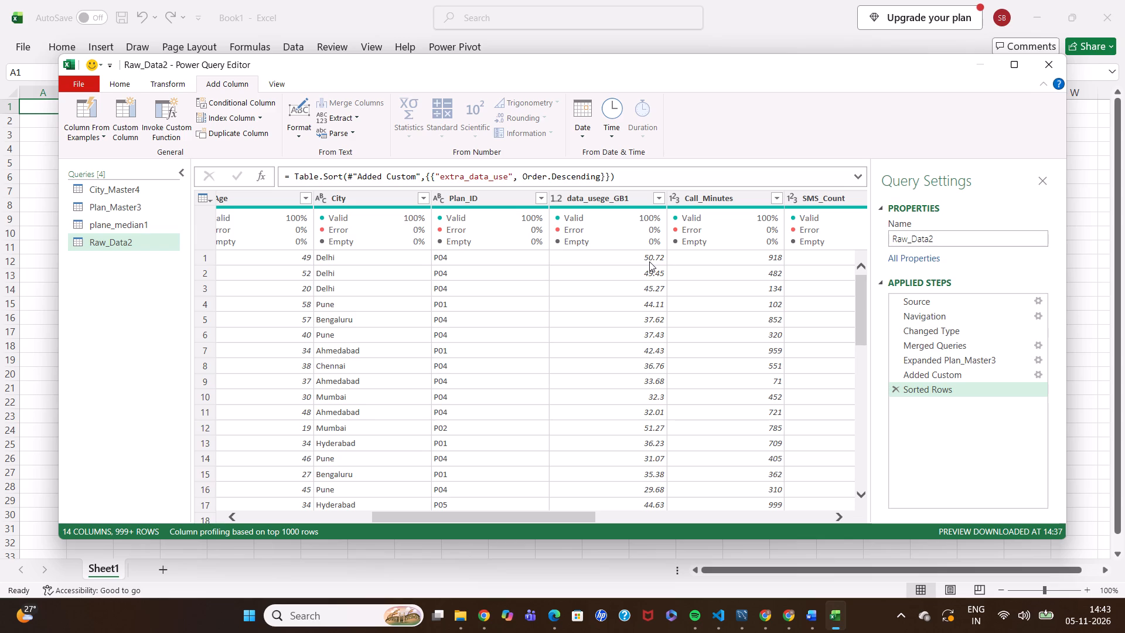
pyautogui.hscroll(-1, 649, 261)
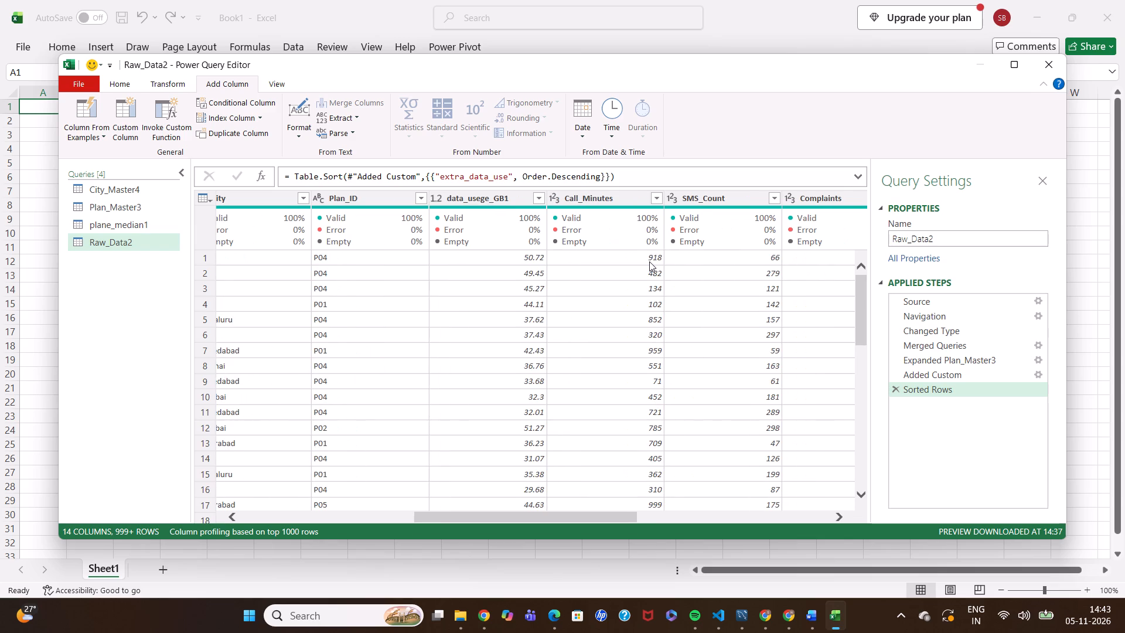
pyautogui.hscroll(-2, 649, 261)
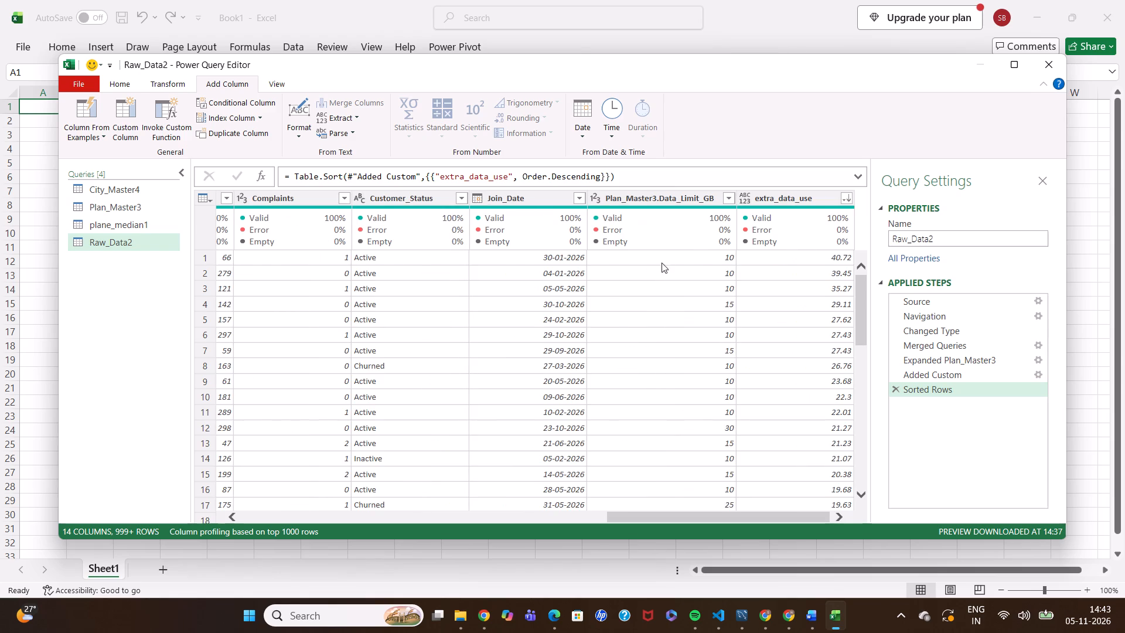
pyautogui.hscroll(1, 681, 373)
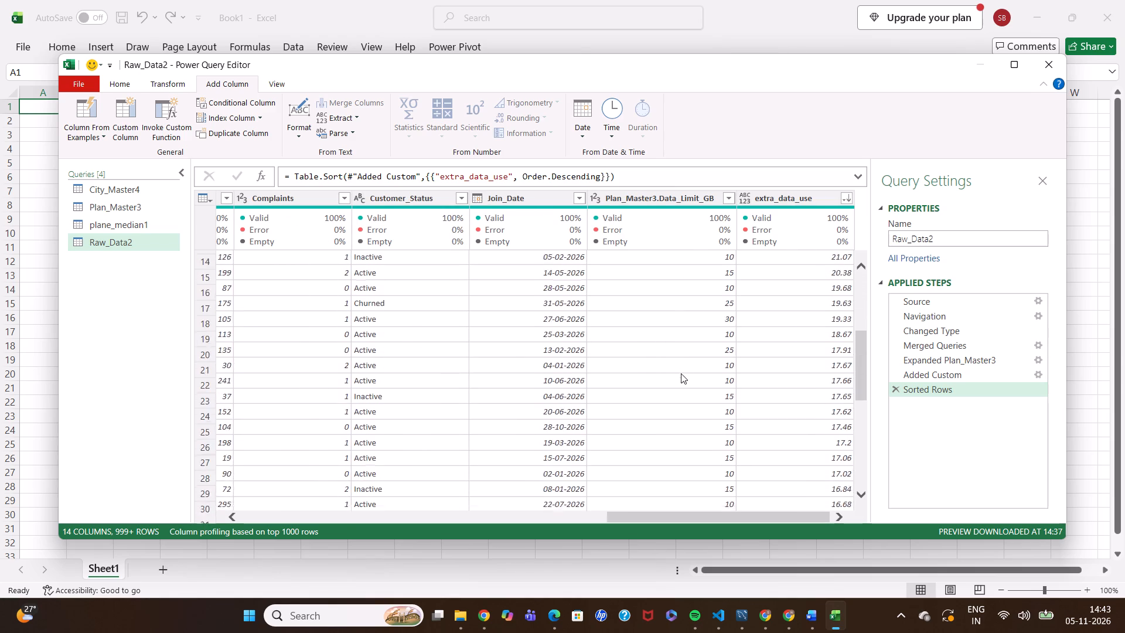
pyautogui.hscroll(2, 681, 373)
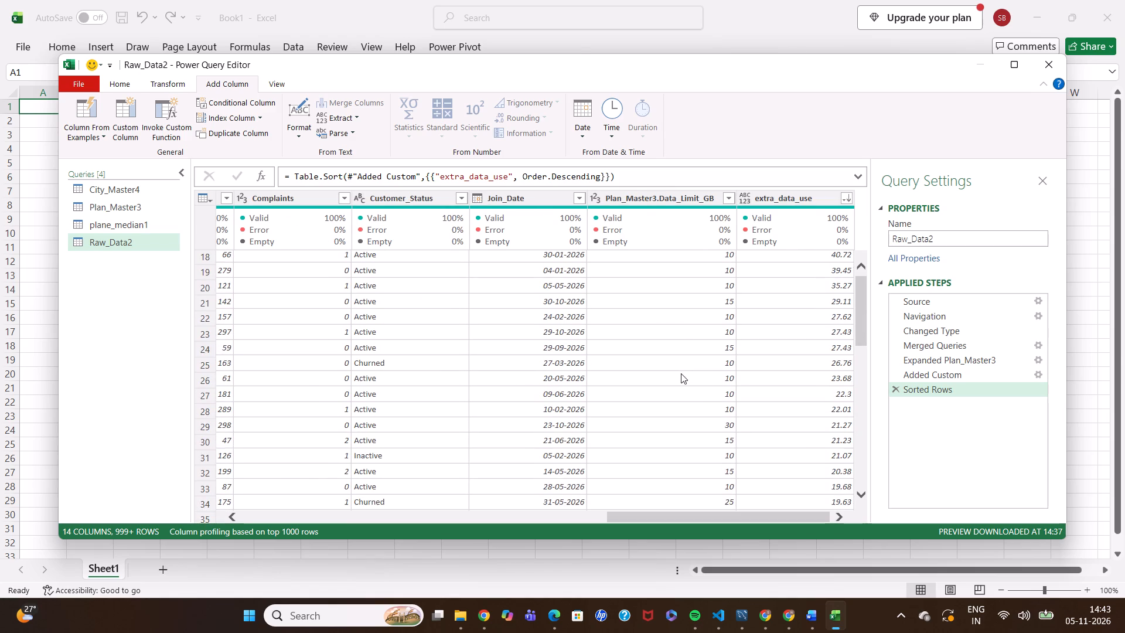
pyautogui.hscroll(2, 504, 321)
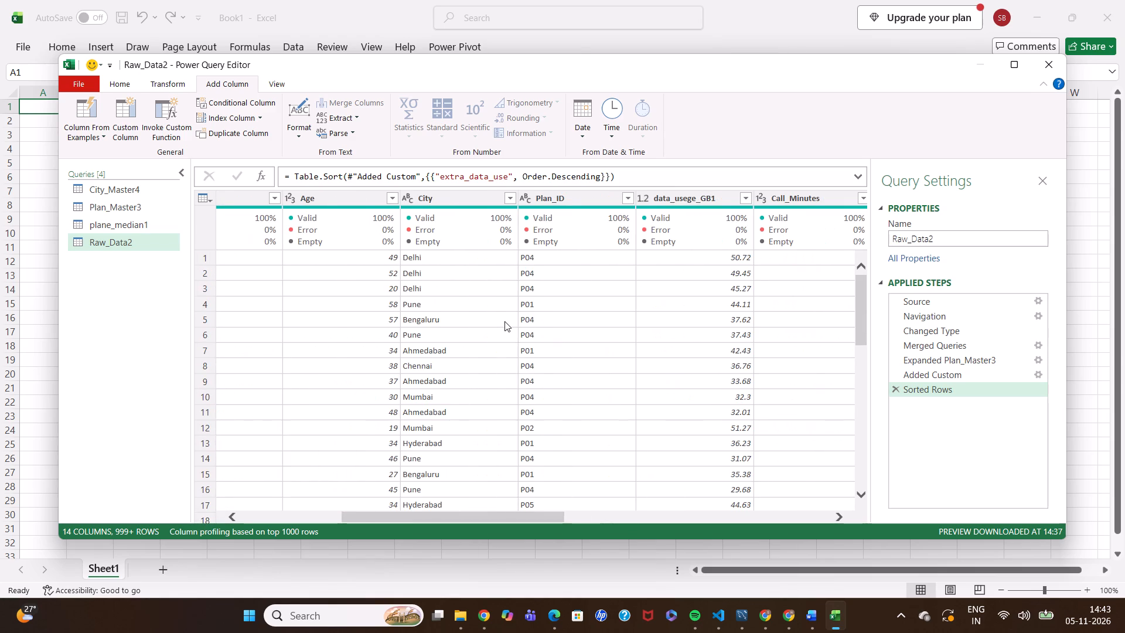
# Check the plan limits in Plan_Master3 and the medians in plane_median1 against usage, customer status and extra_data_use in Raw_Data2.
pyautogui.click(105, 208)
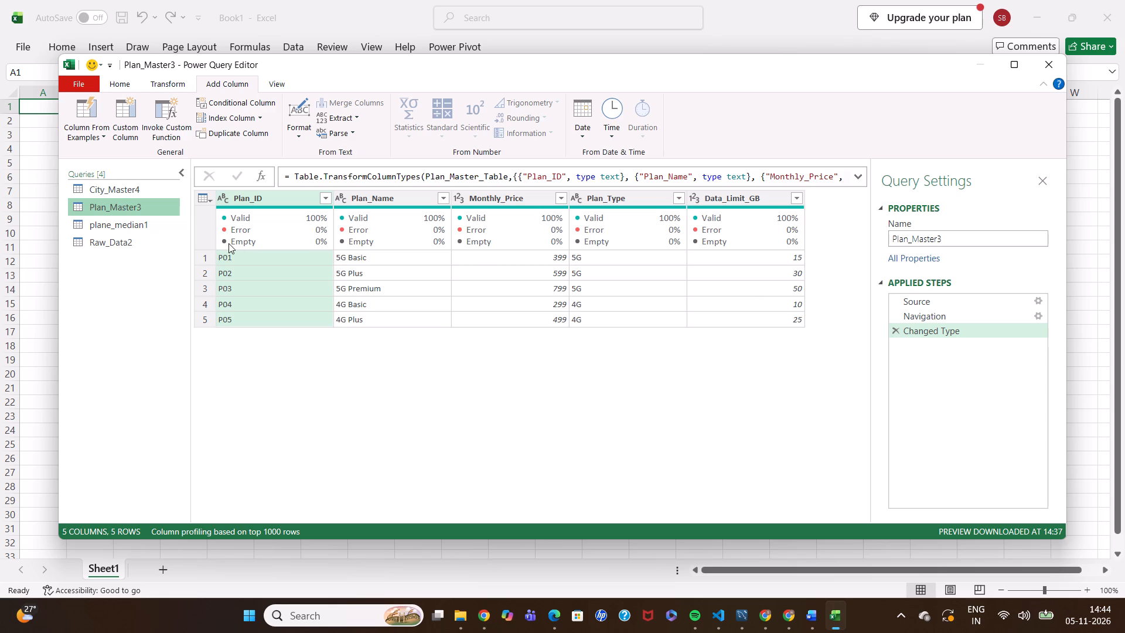
pyautogui.click(117, 229)
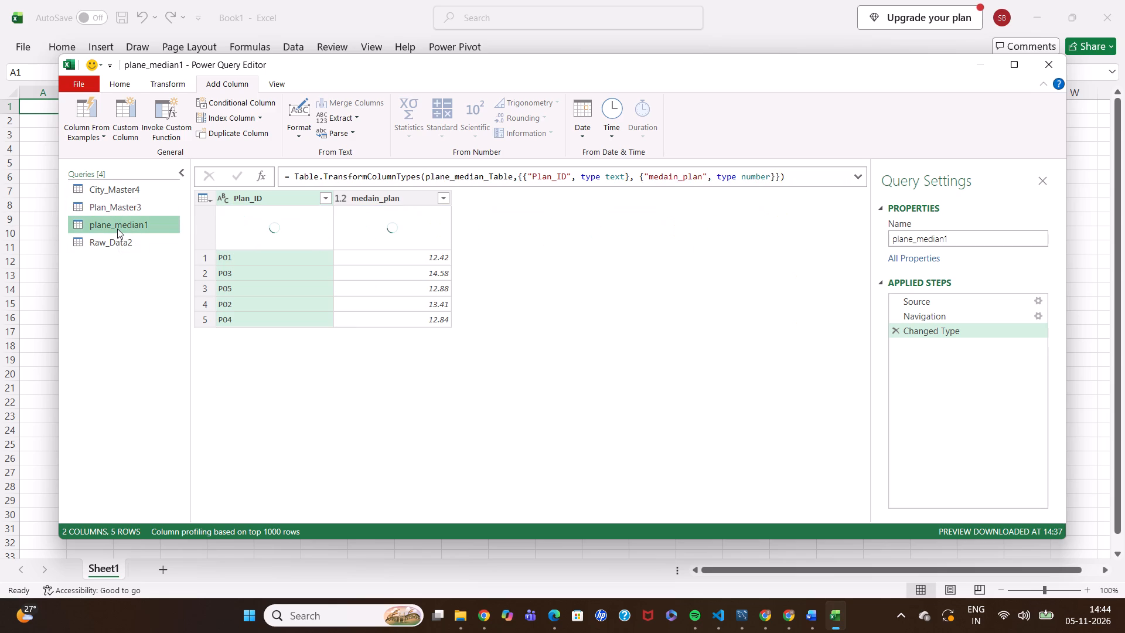
pyautogui.click(108, 243)
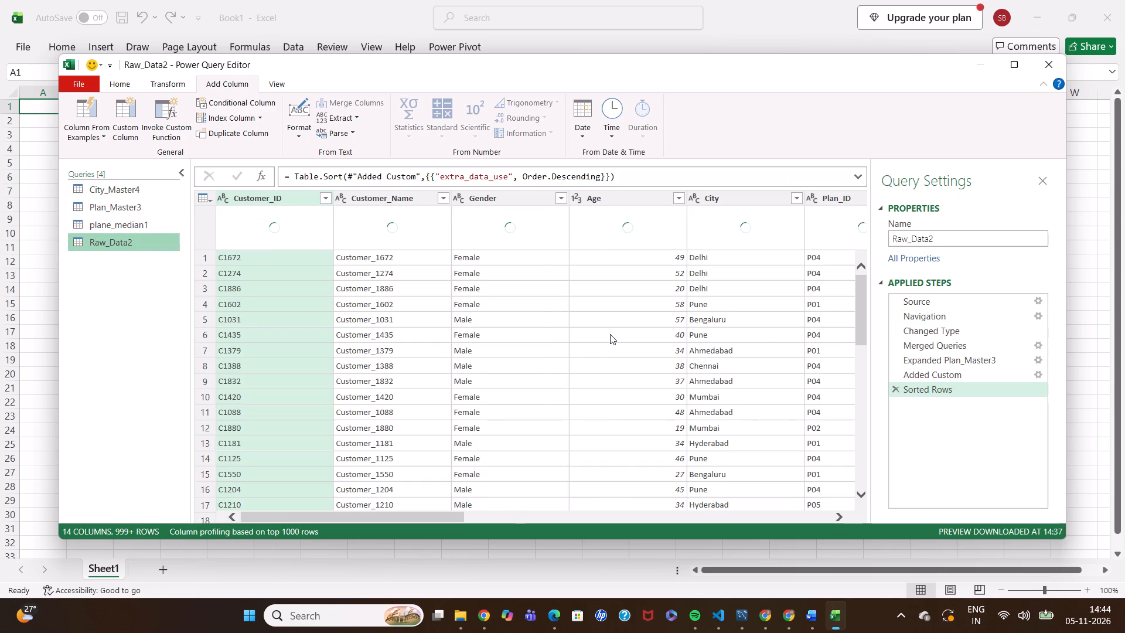
pyautogui.hscroll(-2, 610, 334)
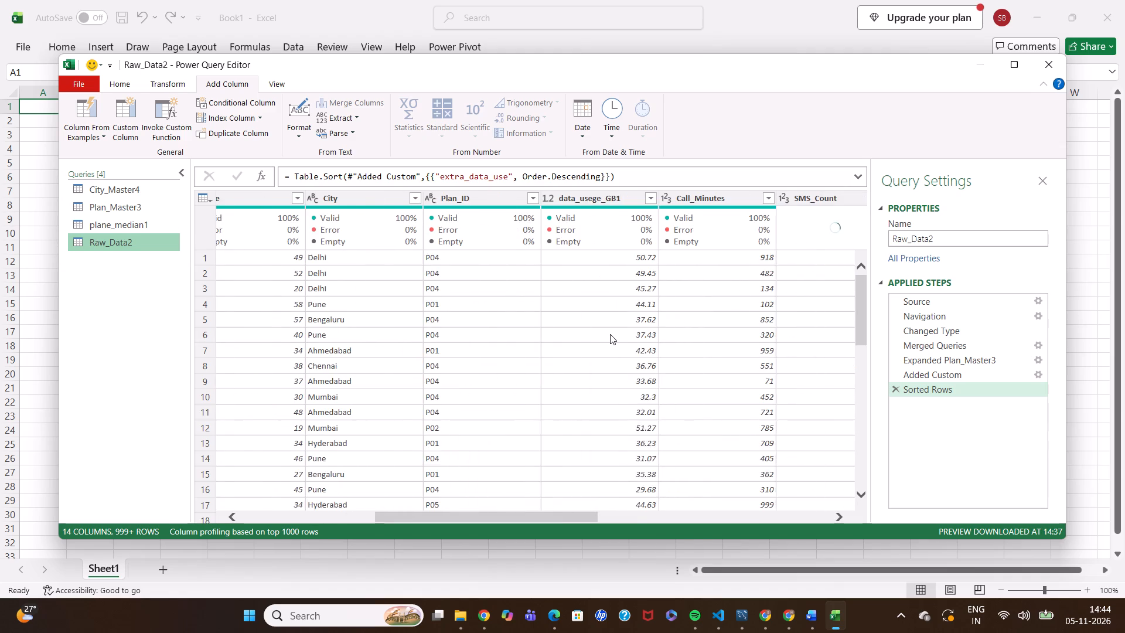
pyautogui.hscroll(-3, 610, 334)
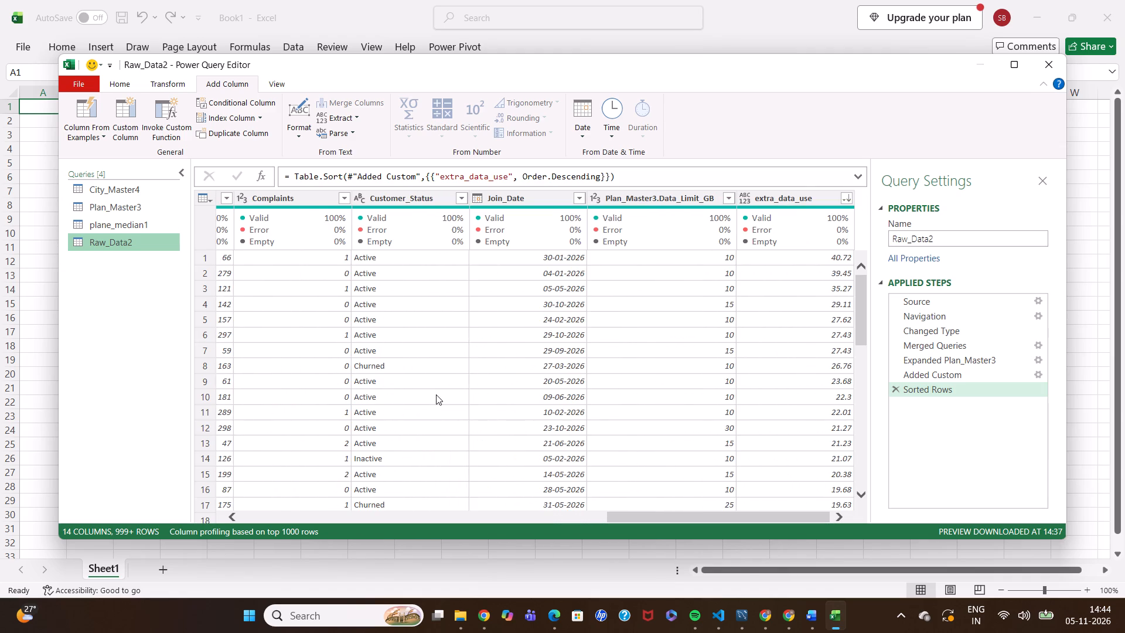
pyautogui.scroll(-2, 407, 386)
pyautogui.scroll(2, 407, 386)
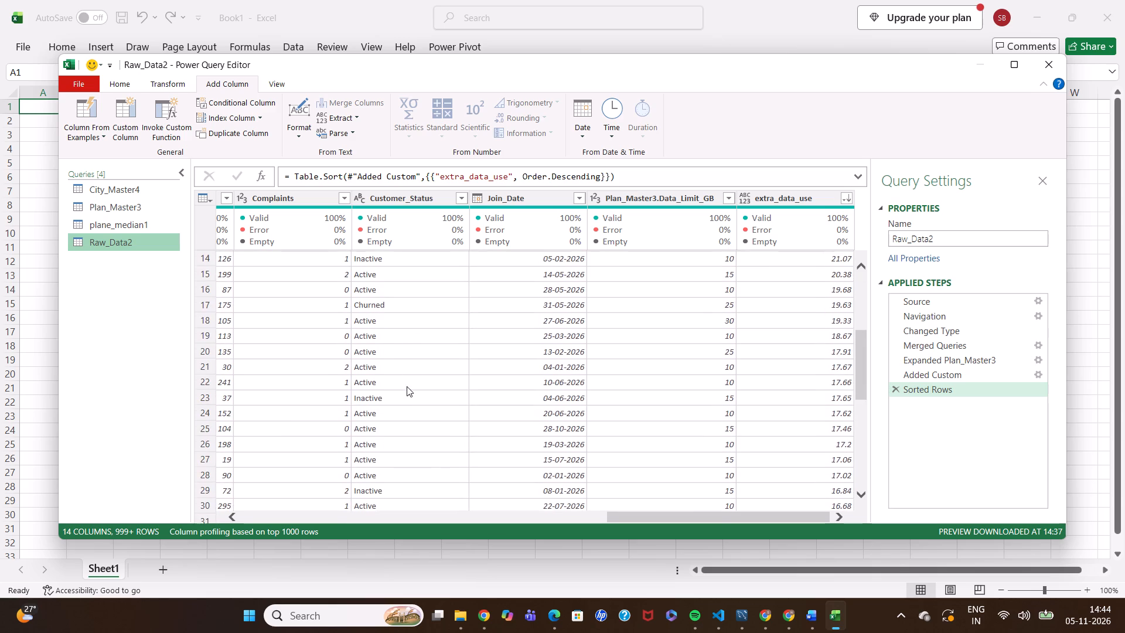
pyautogui.scroll(1, 407, 386)
# Open the filter options for the Customer_Status column in Raw_Data2.
pyautogui.click(457, 201)
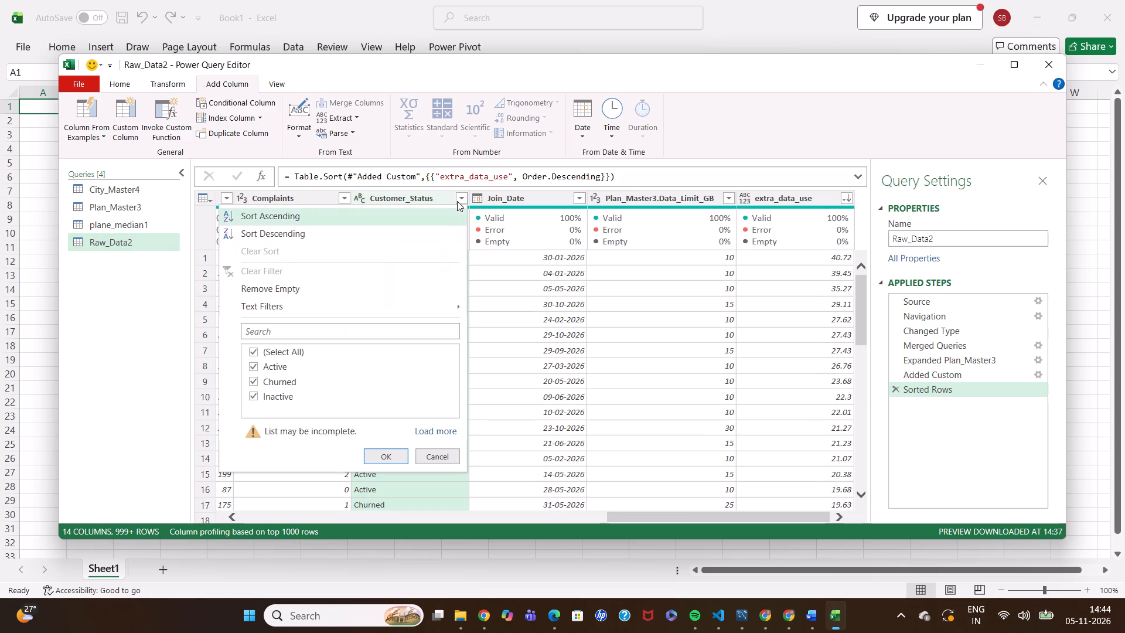
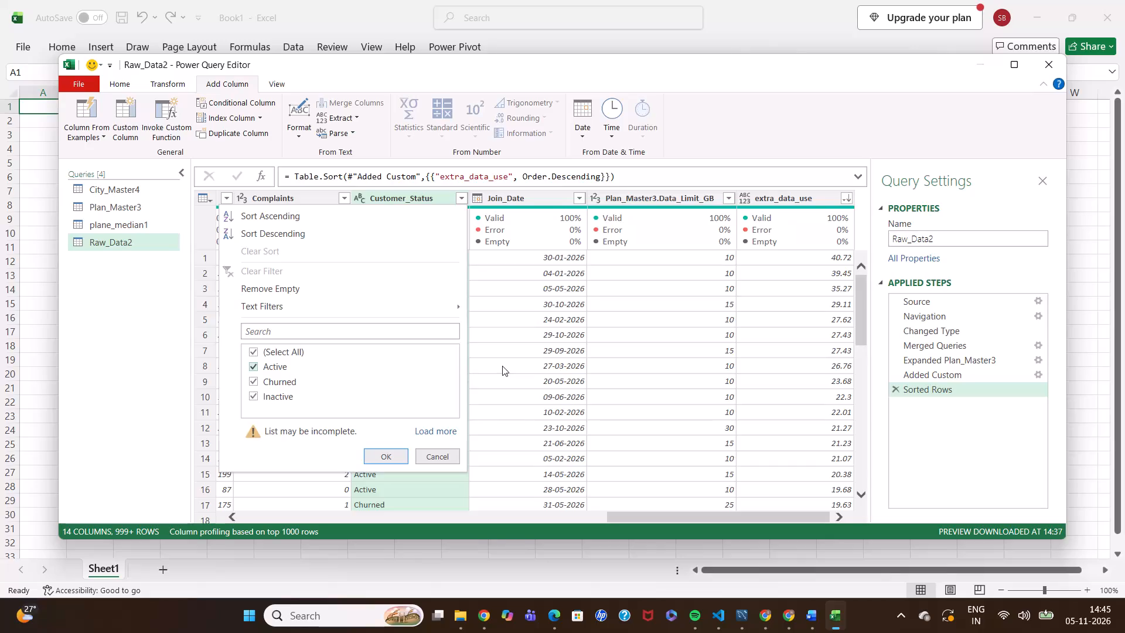
# Dismiss the Customer_Status filter options and review customer status, join dates, plan limits and extra_data_use across the sorted Raw_Data2 rows.
pyautogui.click(502, 366)
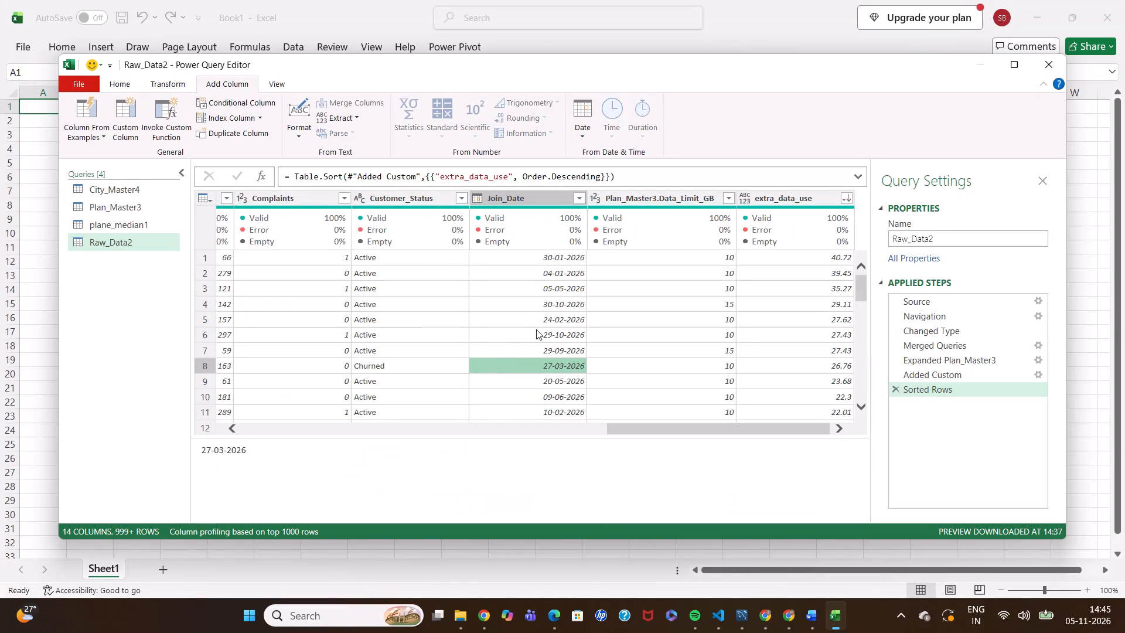
pyautogui.hscroll(-2, 536, 329)
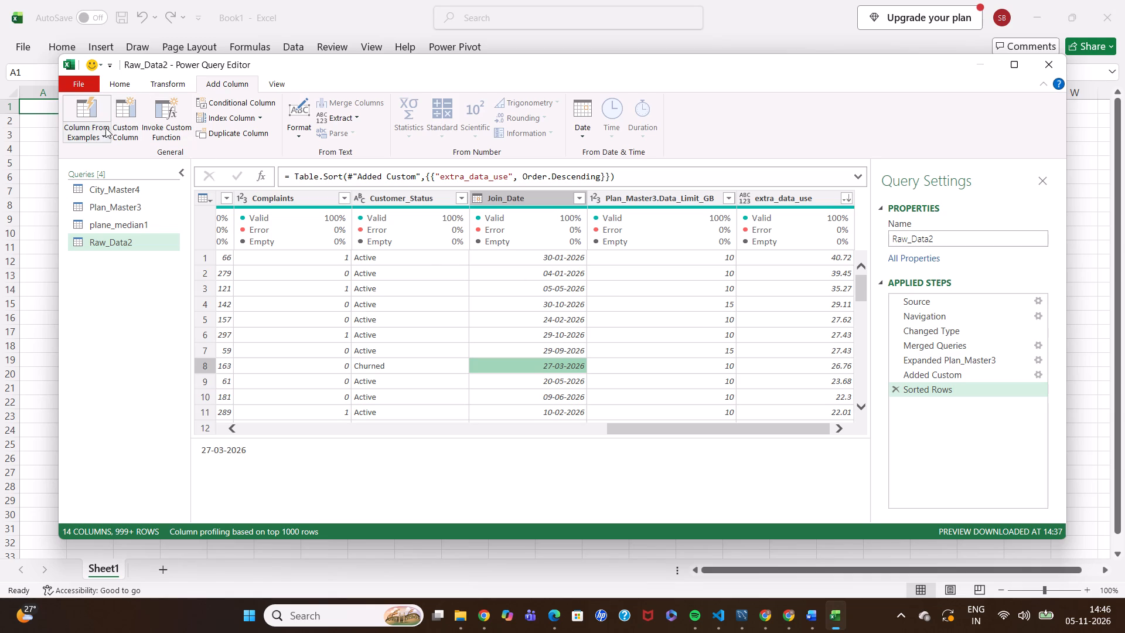
pyautogui.click(117, 80)
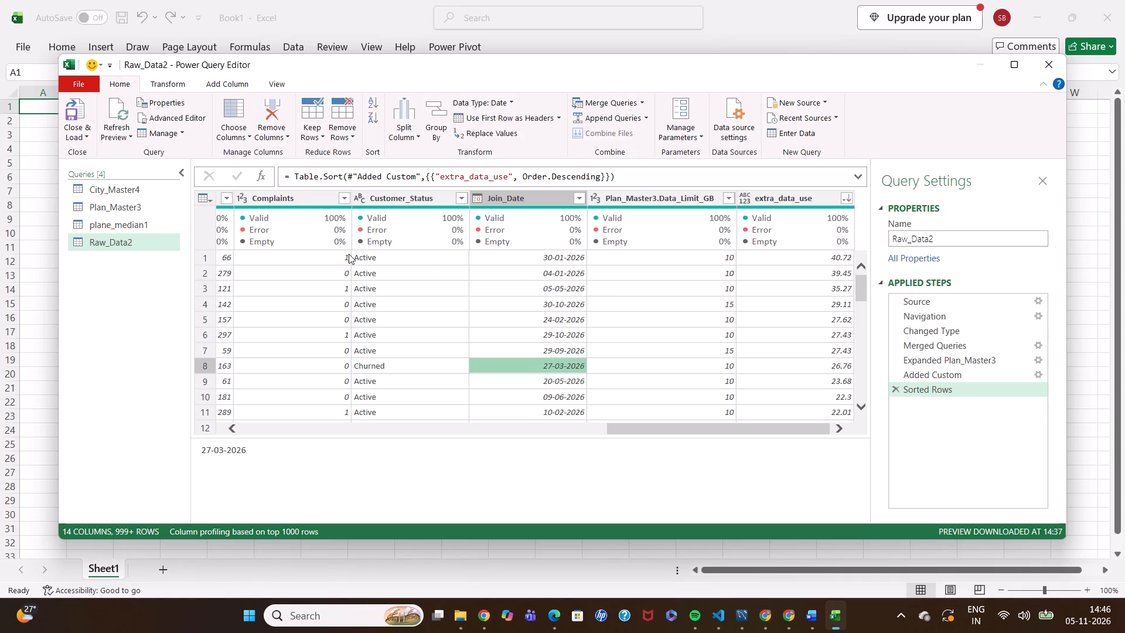
pyautogui.hscroll(1, 369, 311)
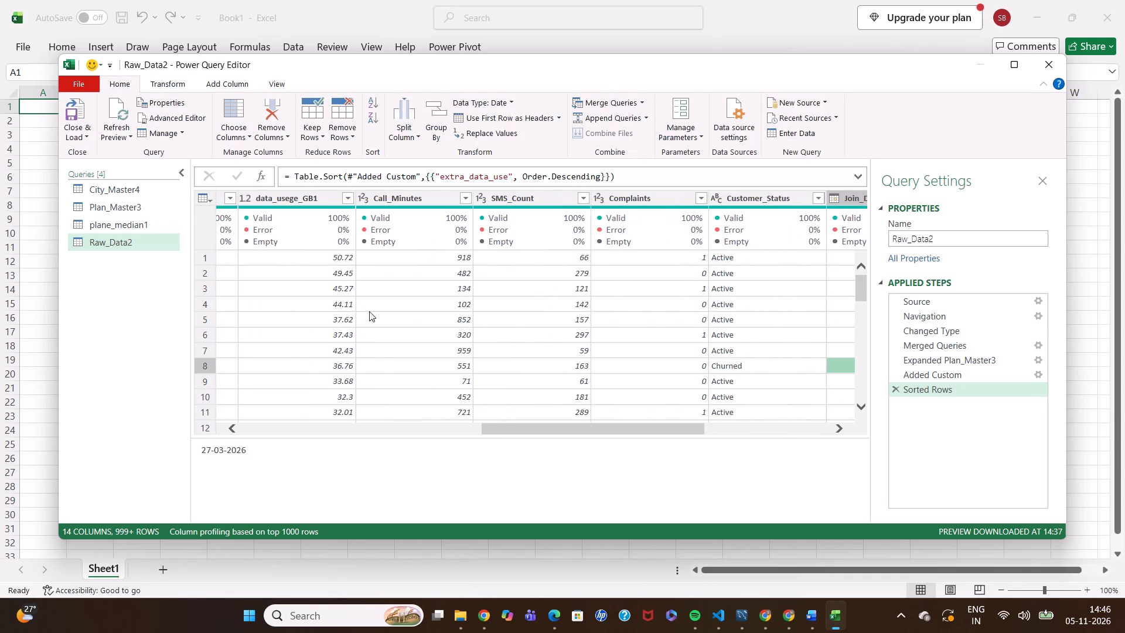
pyautogui.hscroll(-3, 369, 311)
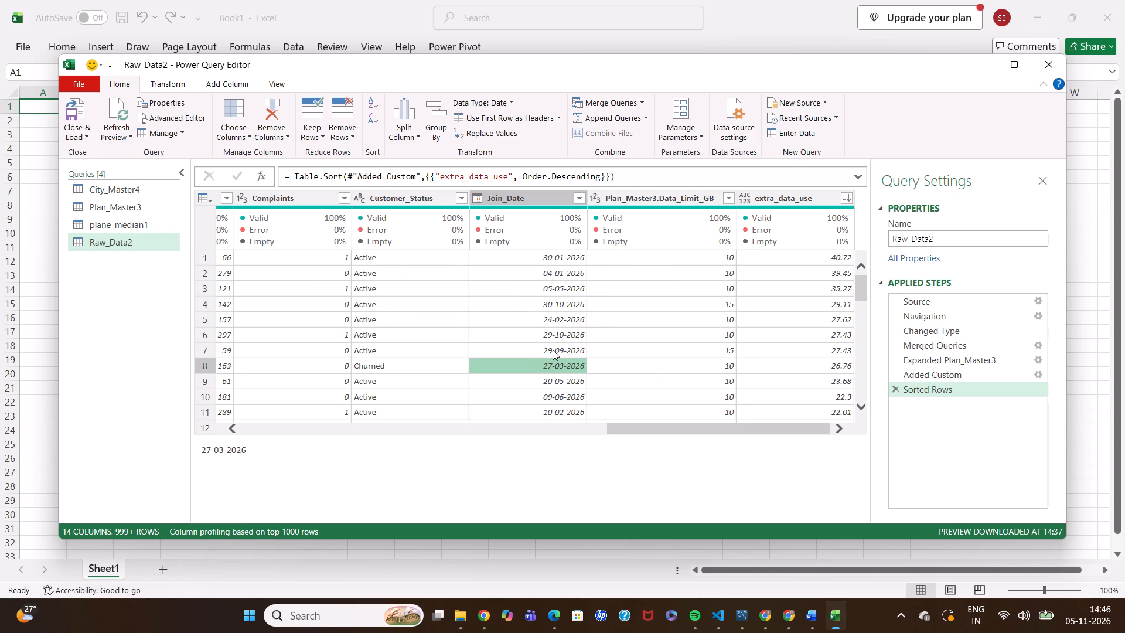
pyautogui.scroll(-5, 551, 370)
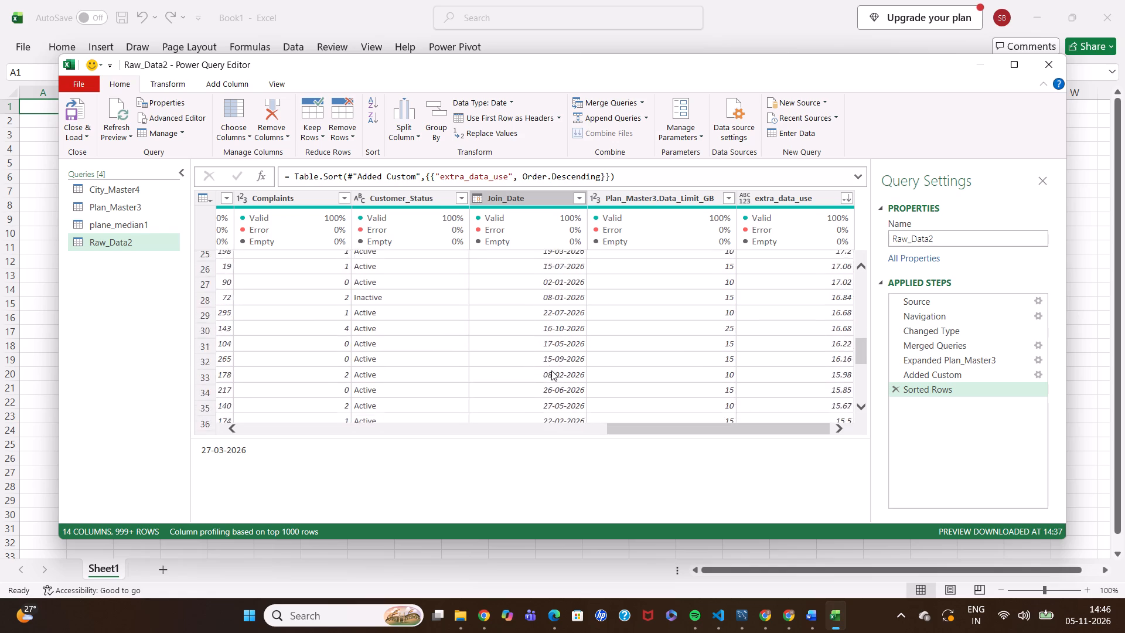
pyautogui.scroll(4, 551, 370)
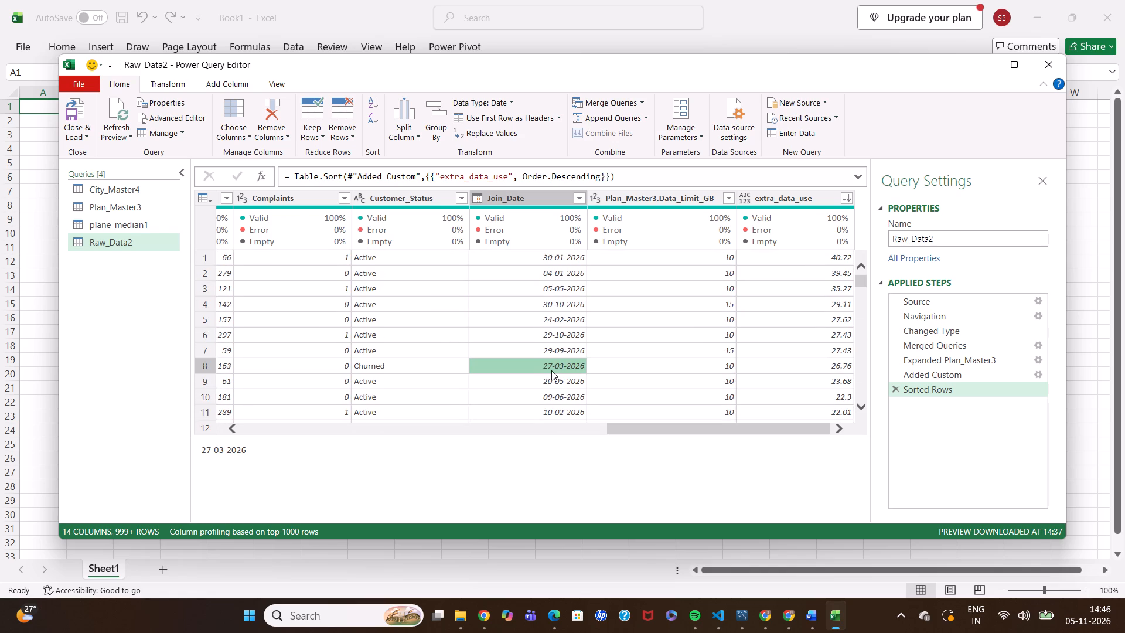
pyautogui.scroll(1, 551, 370)
pyautogui.scroll(-6, 551, 370)
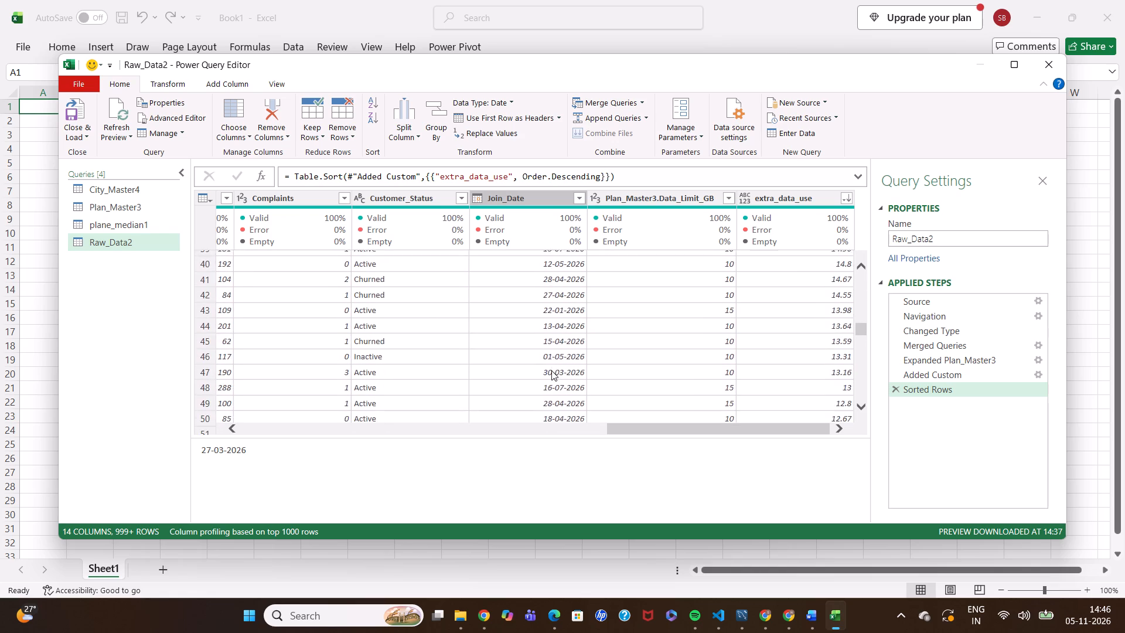
pyautogui.scroll(-3, 551, 370)
pyautogui.scroll(15, 551, 370)
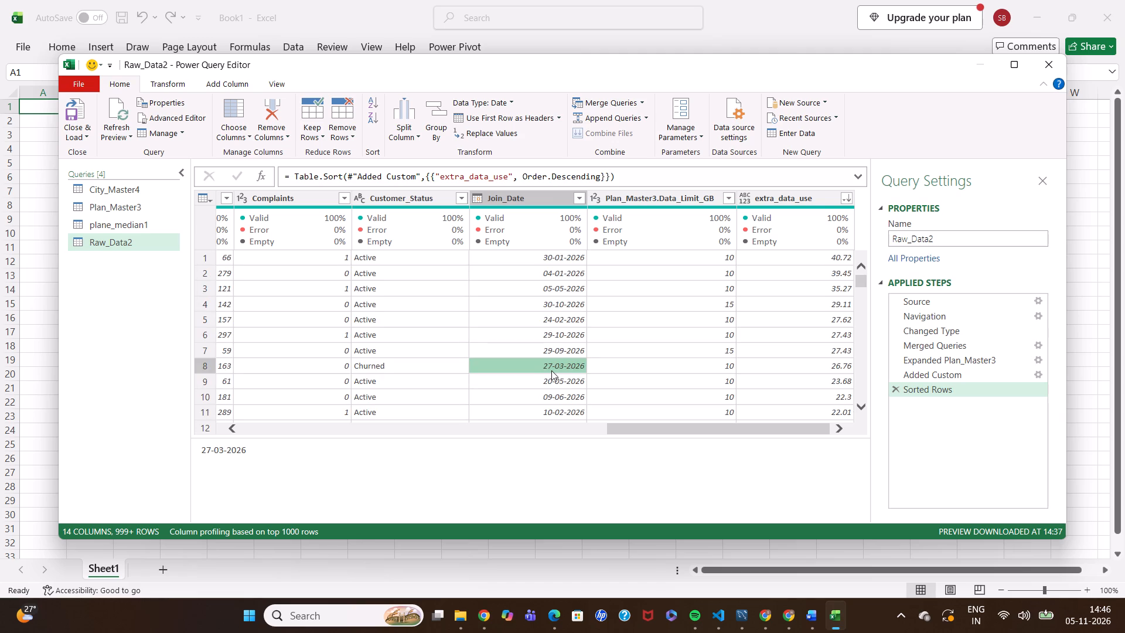
# Split the Join_Date column by the custom delimiter "-" at each occurrence of the delimiter.
pyautogui.click(543, 197)
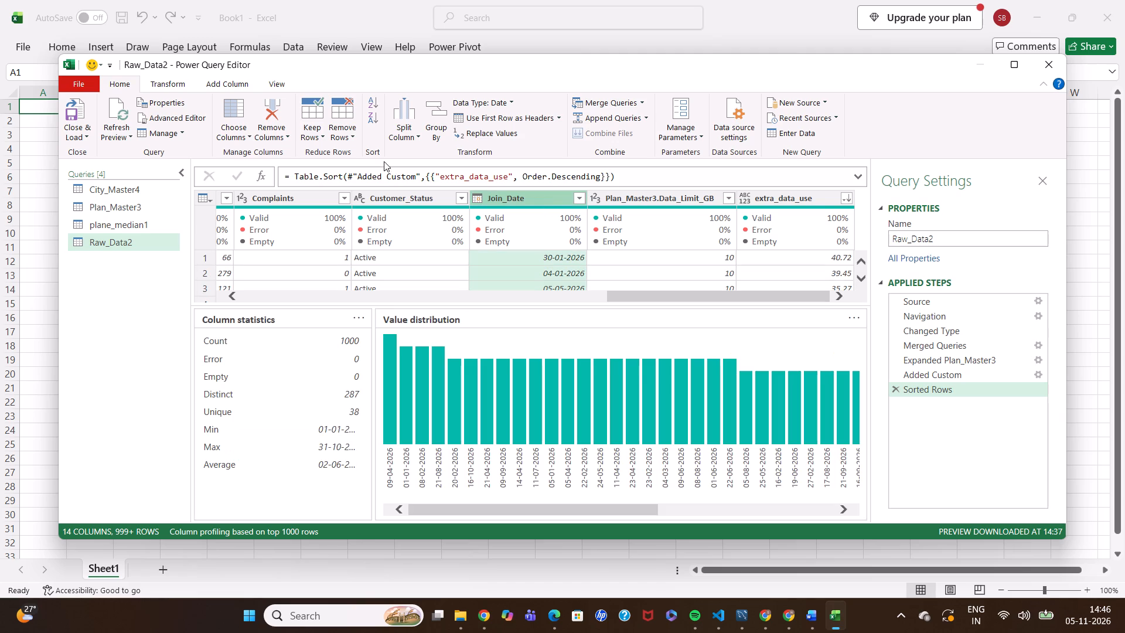
pyautogui.click(220, 82)
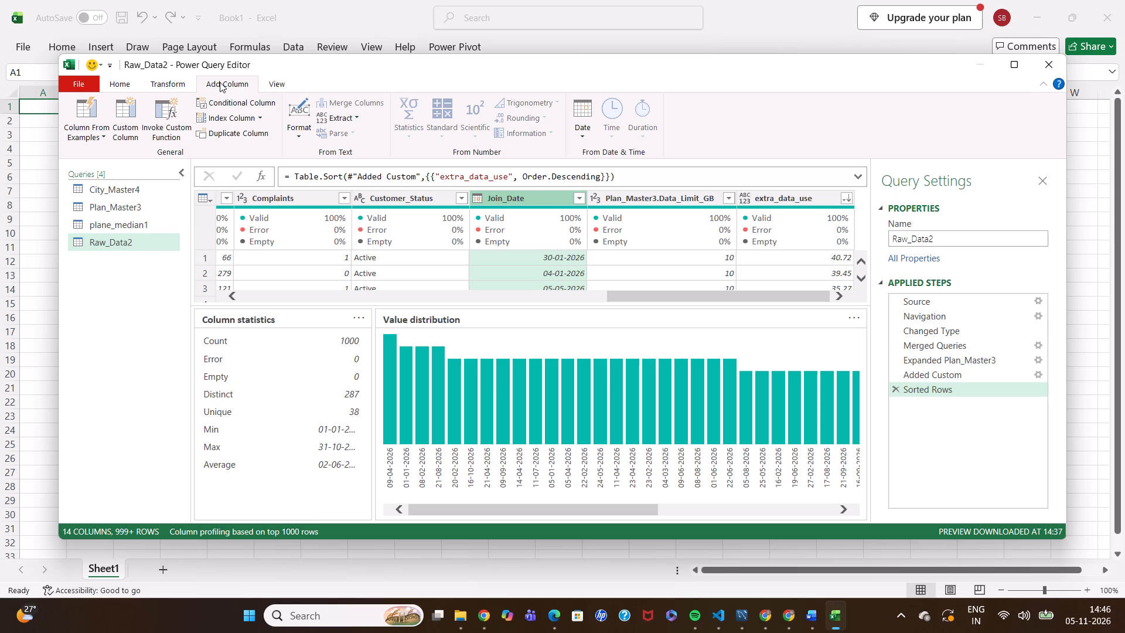
pyautogui.click(168, 82)
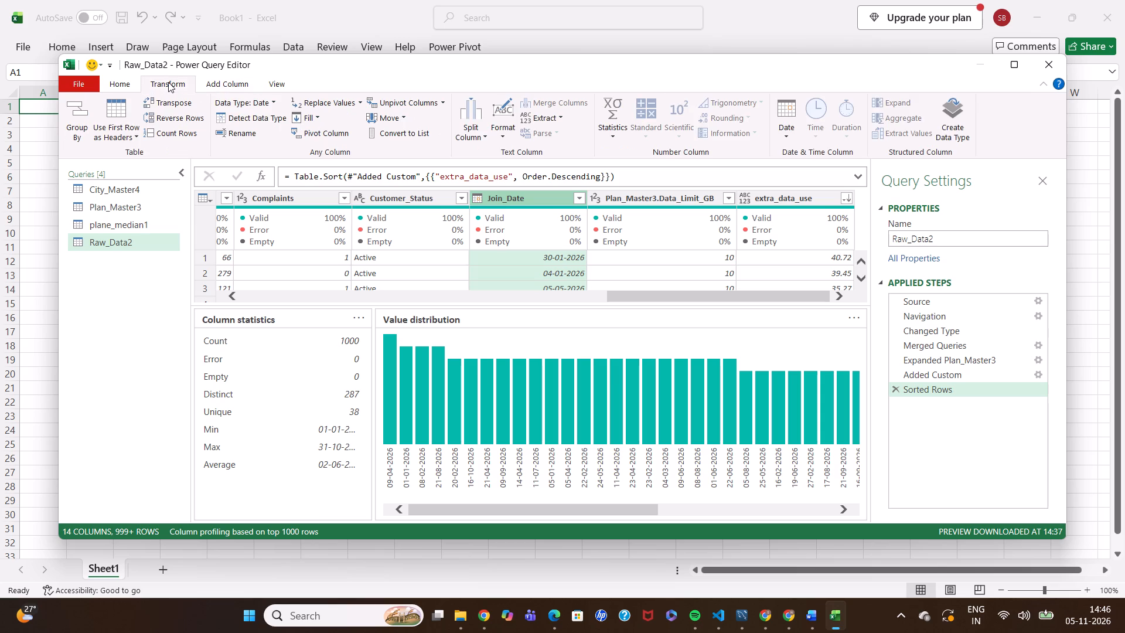
pyautogui.click(485, 132)
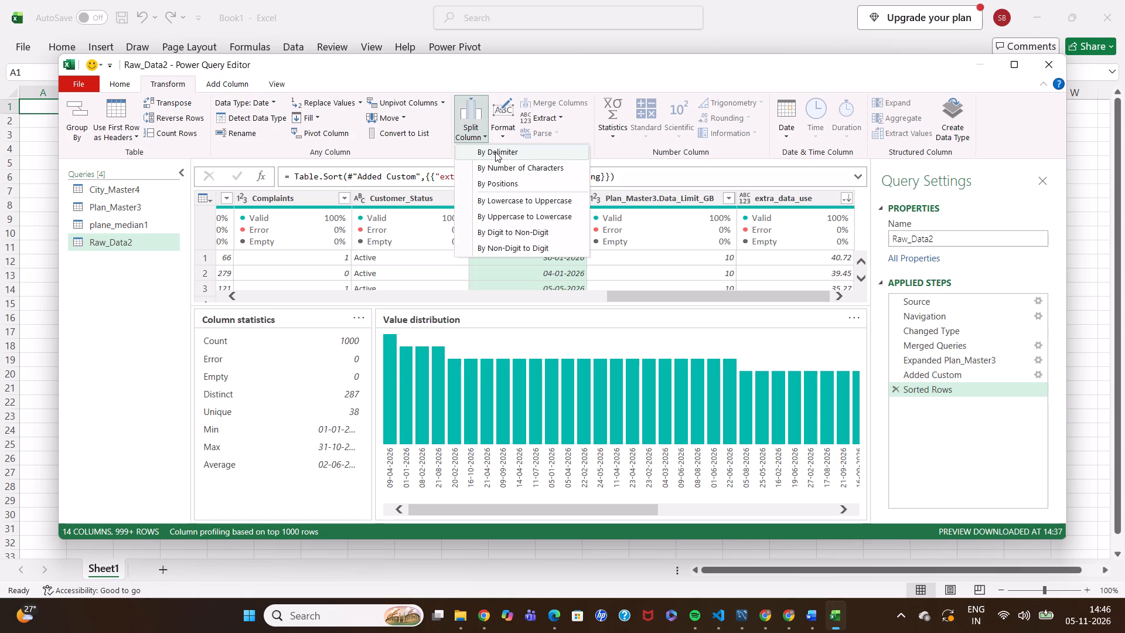
pyautogui.click(495, 152)
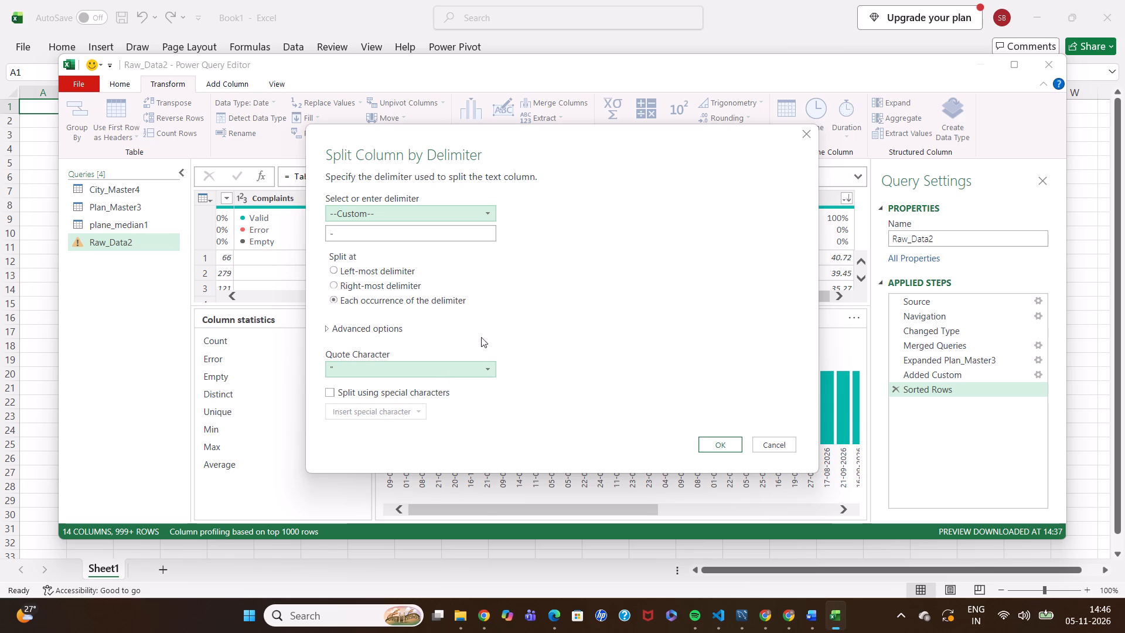
pyautogui.click(472, 372)
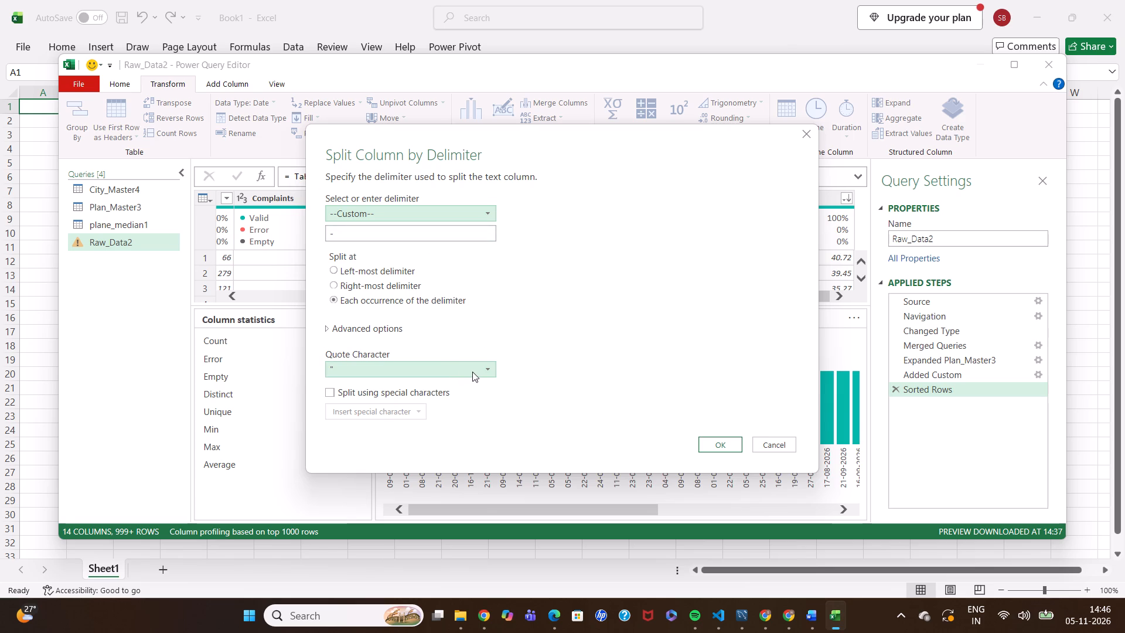
pyautogui.click(472, 372)
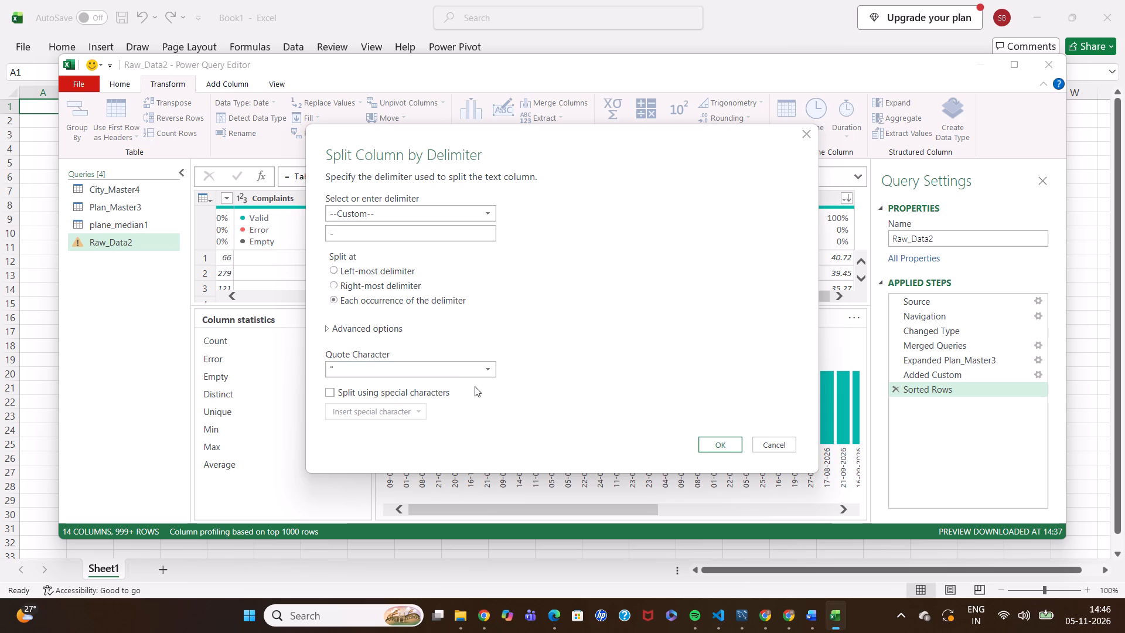
pyautogui.click(726, 449)
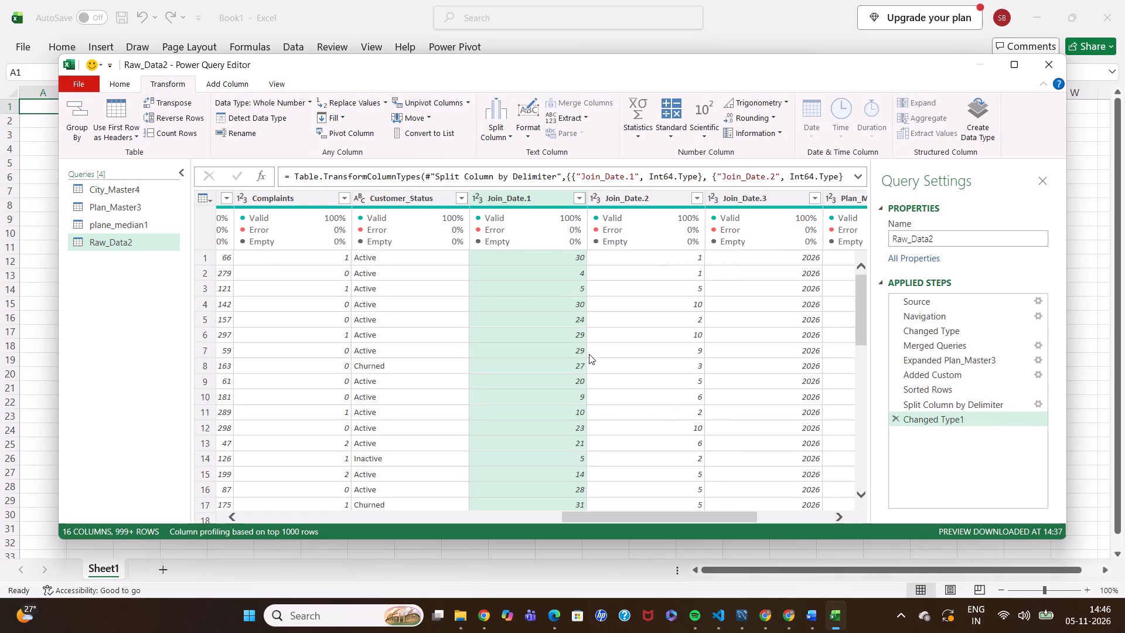
# Rename the Join_Date.1 column as "Join_Date.", removing only the number and keeping the trailing dot.
pyautogui.doubleClick(541, 195)
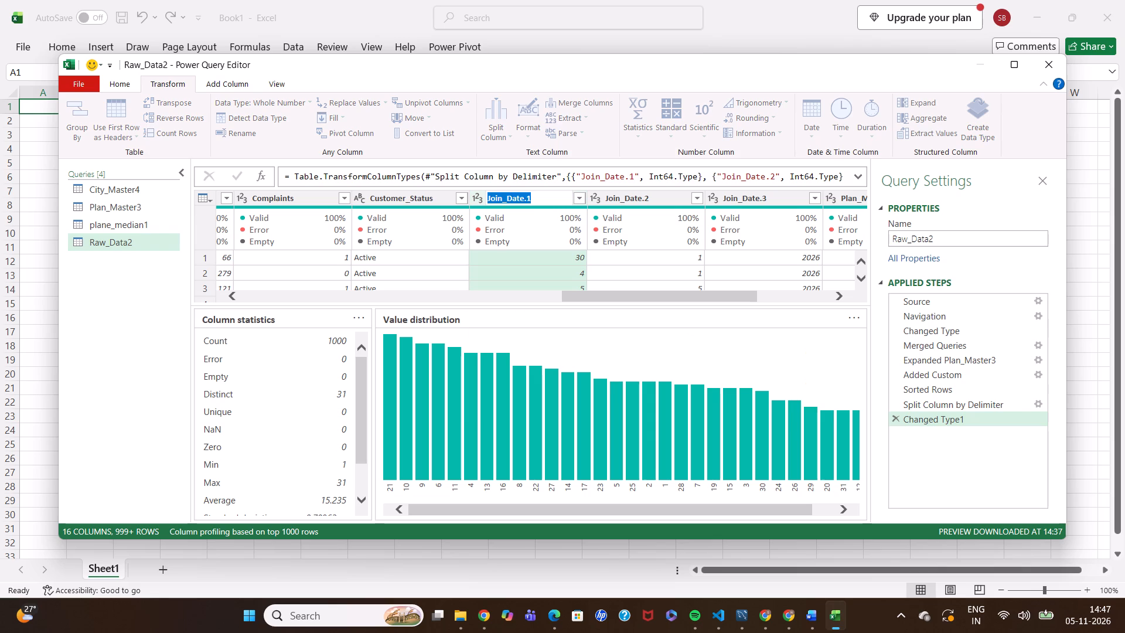
pyautogui.click(541, 195)
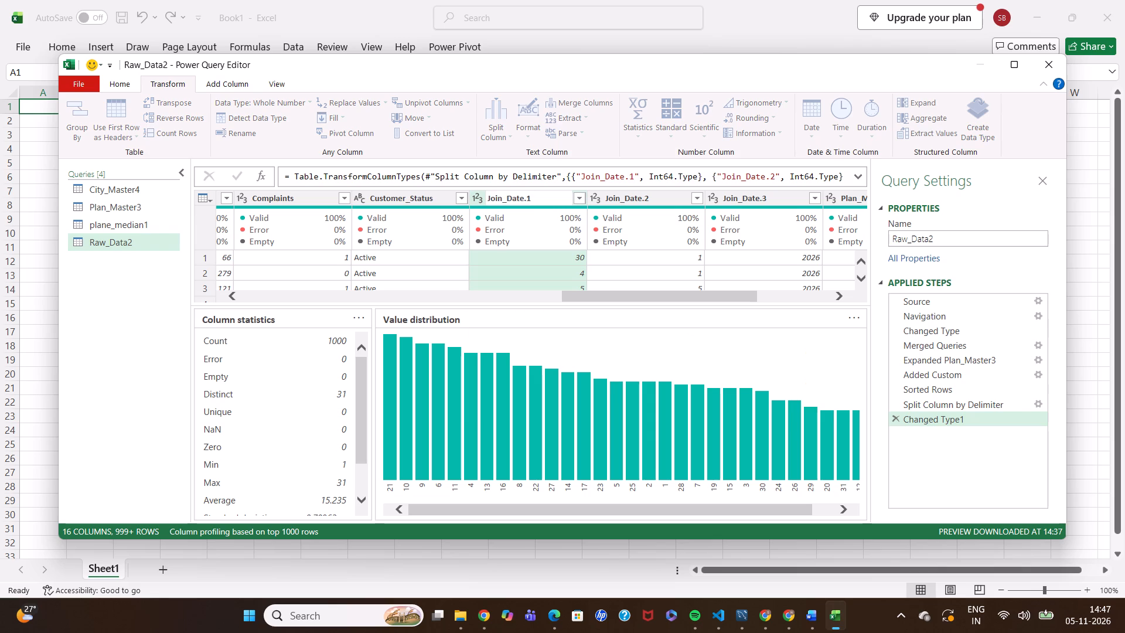
pyautogui.press('BackSpace')
# Rename the Join_Date.2 column as Join_month.
pyautogui.doubleClick(657, 193)
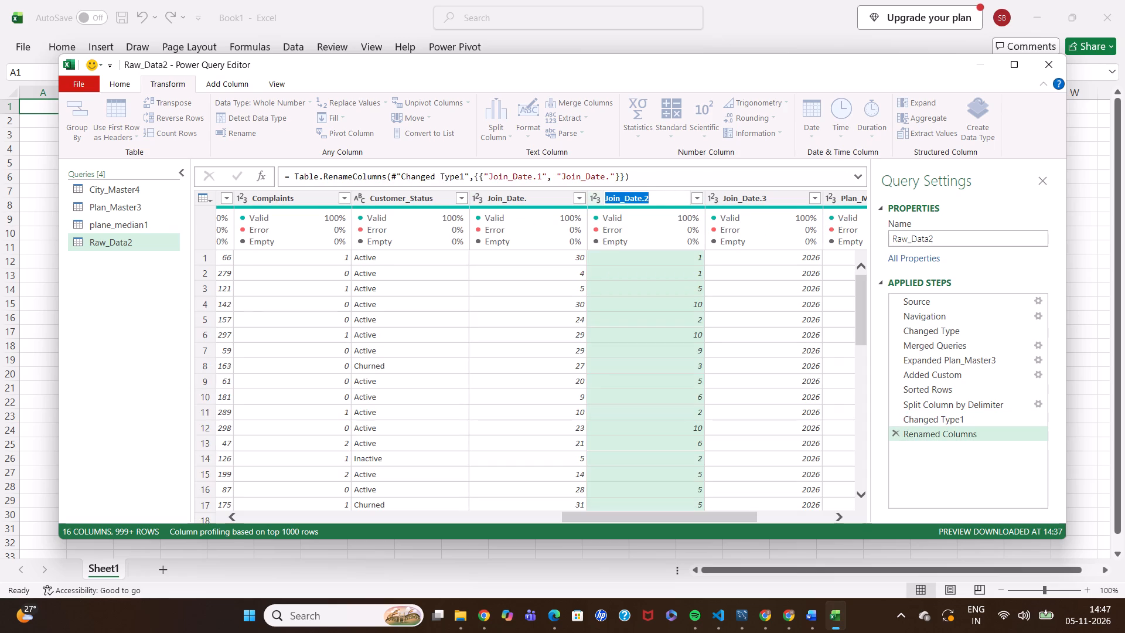
pyautogui.click(657, 193)
pyautogui.press('BackSpace')
pyautogui.press('BackSpace')
pyautogui.press('BackSpace')
pyautogui.press('BackSpace')
pyautogui.press('BackSpace')
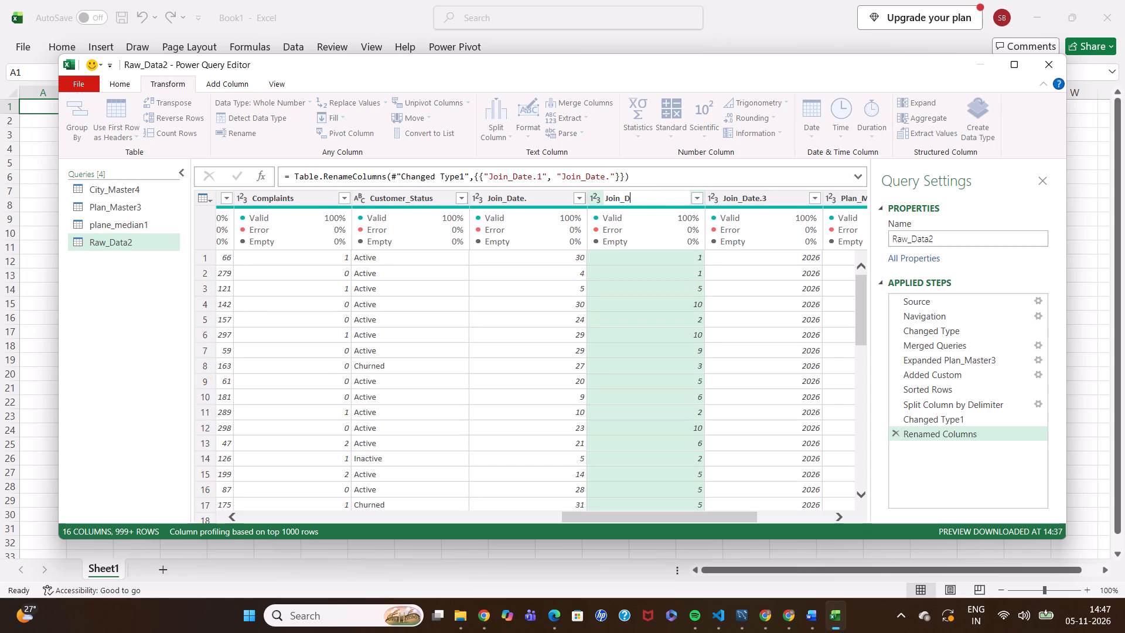
pyautogui.press('BackSpace')
pyautogui.write('mo')
pyautogui.write('nth')
# Rename the Join_Date.3 column as Join_year.
pyautogui.doubleClick(776, 195)
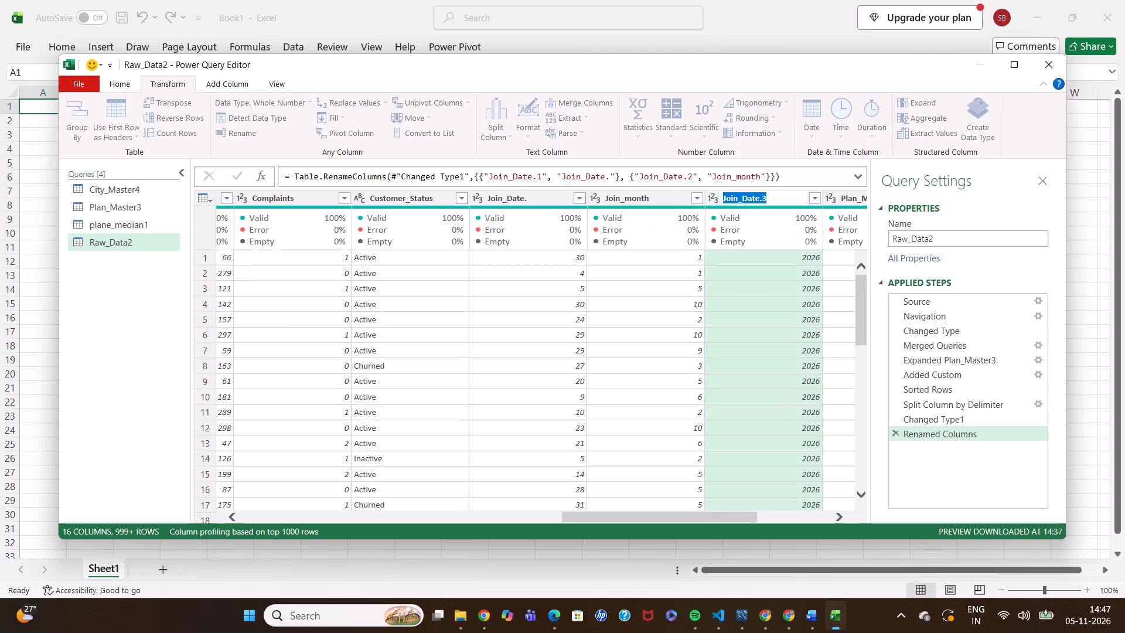
pyautogui.click(776, 195)
pyautogui.press('BackSpace')
pyautogui.press('BackSpace')
pyautogui.press('BackSpace')
pyautogui.press('BackSpace')
pyautogui.press('BackSpace')
pyautogui.press('BackSpace')
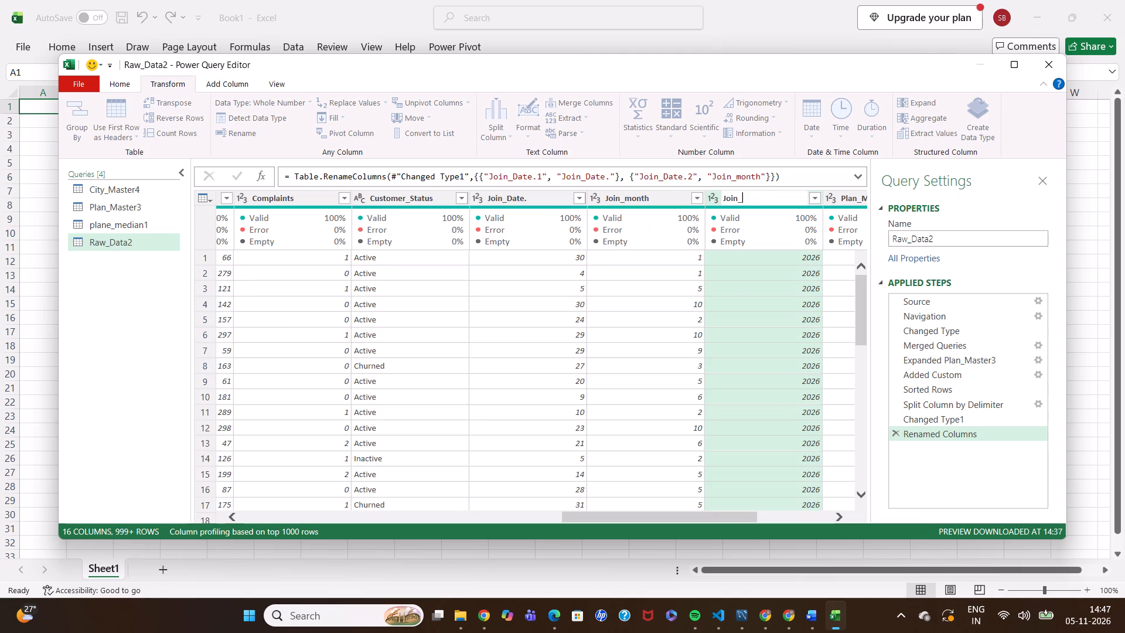
pyautogui.write('yra')
pyautogui.press('BackSpace')
pyautogui.press('BackSpace')
pyautogui.write('ear')
pyautogui.hscroll(-1, 818, 367)
pyautogui.hscroll(-1, 727, 363)
pyautogui.hscroll(-1, 758, 306)
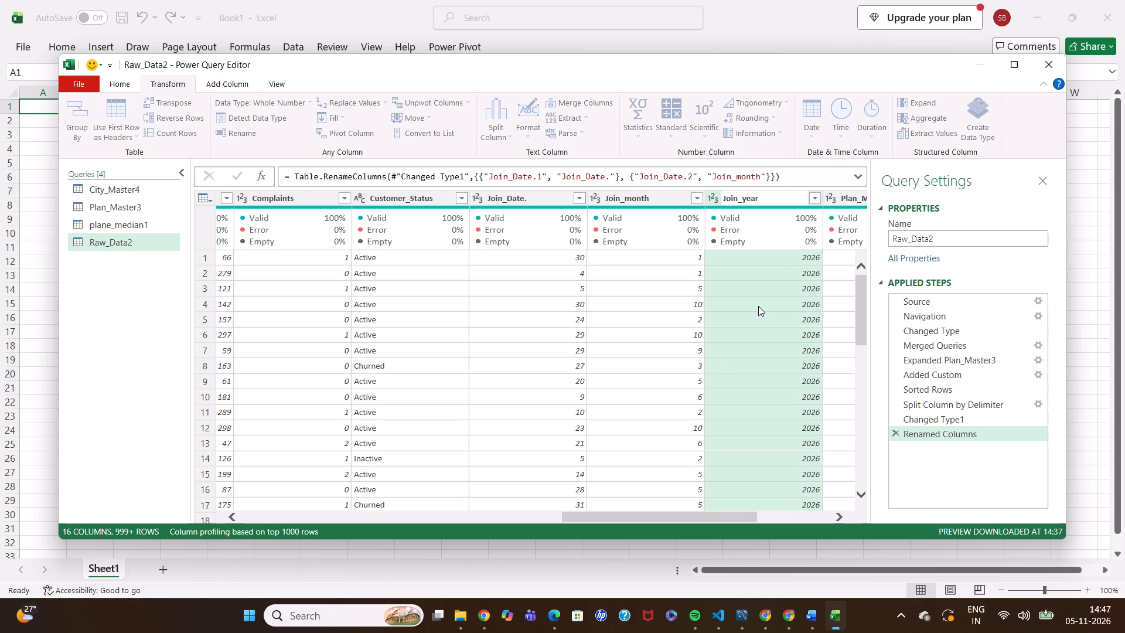
pyautogui.hscroll(-1, 758, 306)
pyautogui.click(648, 363)
# Remove the Plan_Master3.Data_Limit_GB column from the Raw_Data2 query.
pyautogui.hscroll(-1, 648, 363)
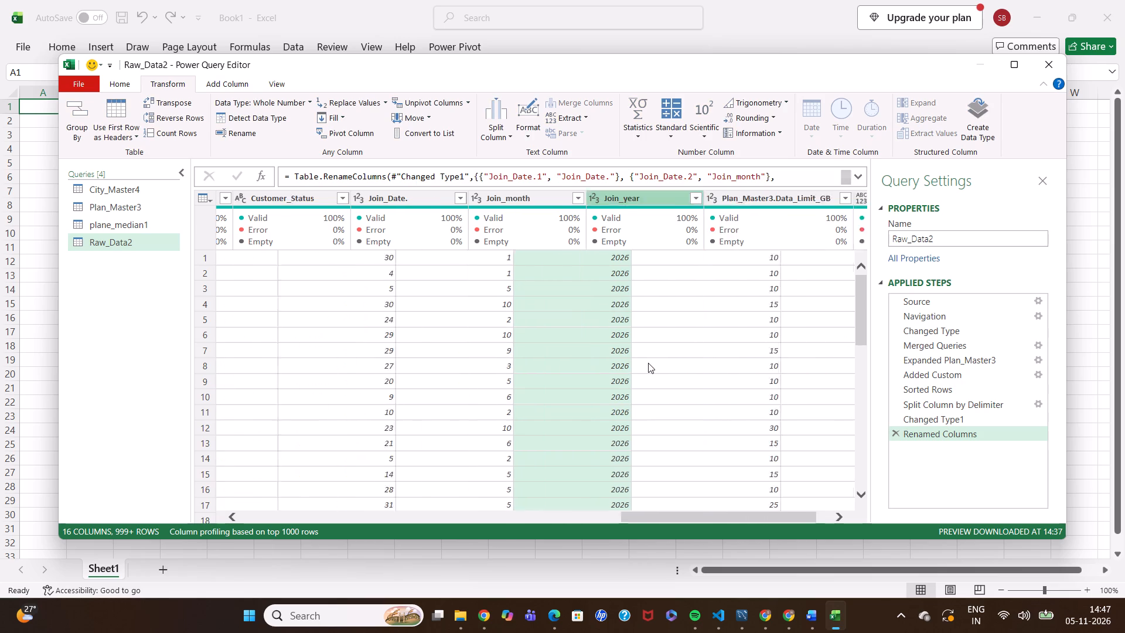
pyautogui.hscroll(-3, 648, 363)
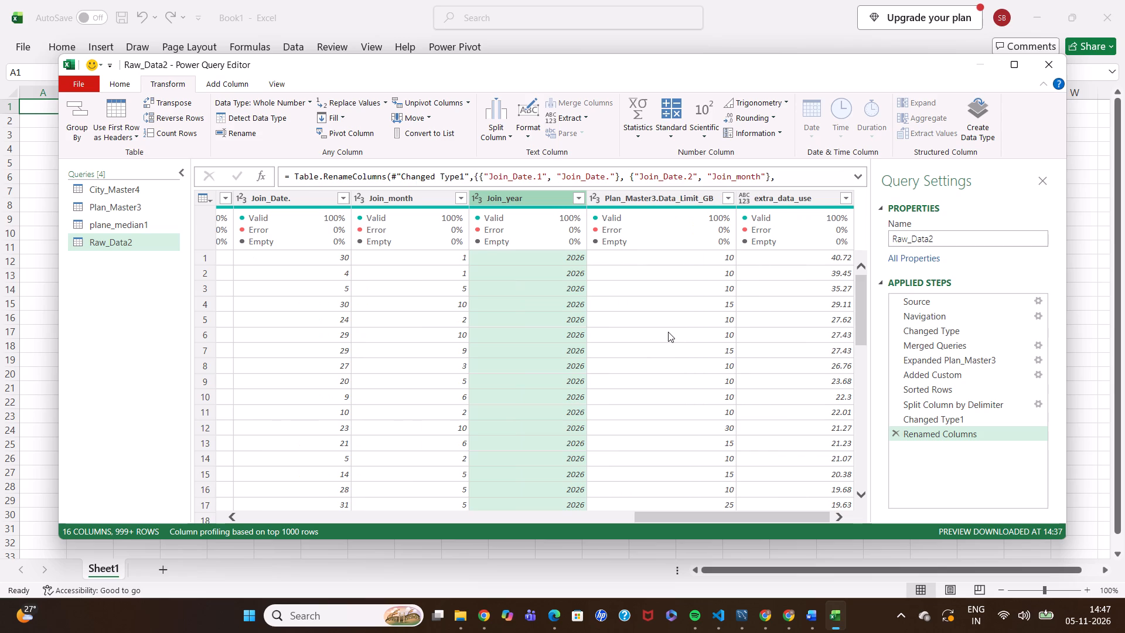
pyautogui.hscroll(-1, 668, 332)
pyautogui.click(673, 198)
pyautogui.rightClick(673, 198)
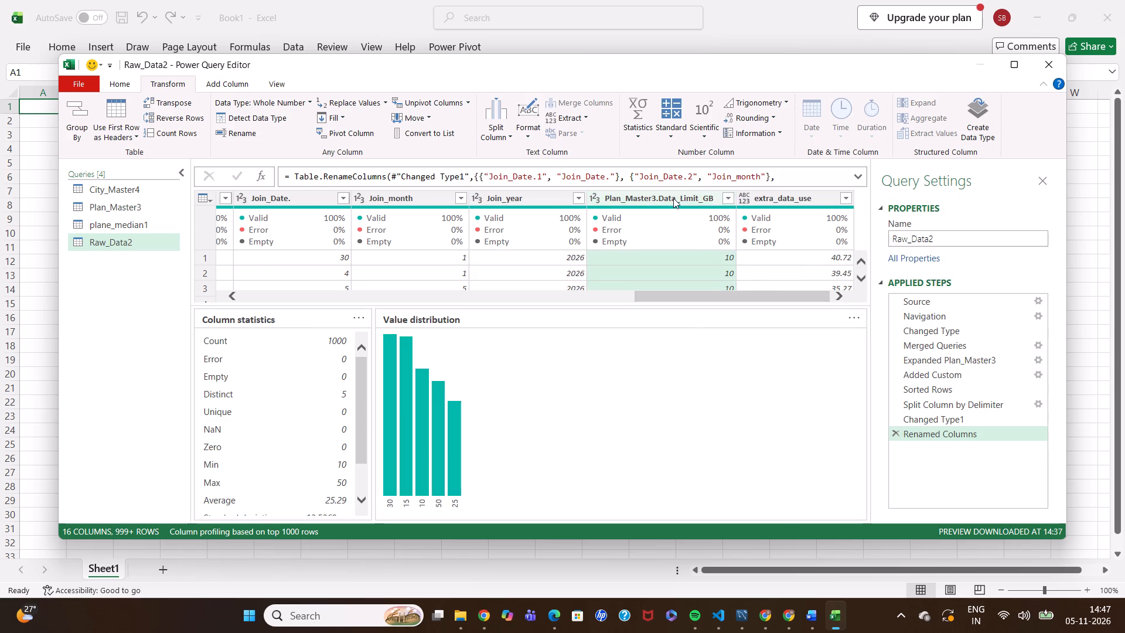
pyautogui.click(707, 229)
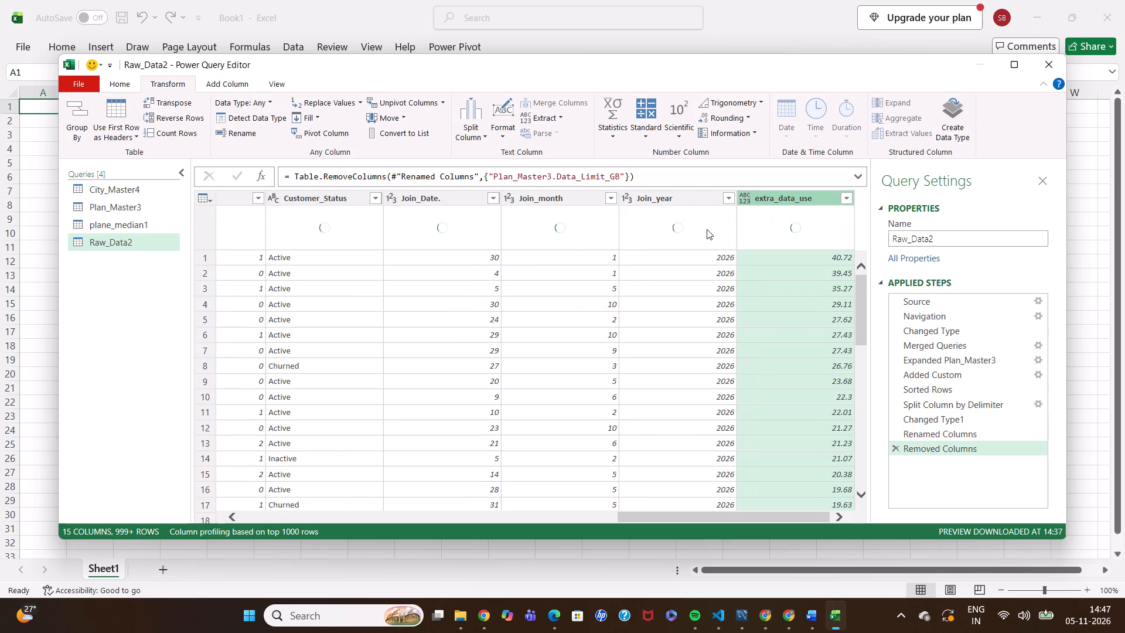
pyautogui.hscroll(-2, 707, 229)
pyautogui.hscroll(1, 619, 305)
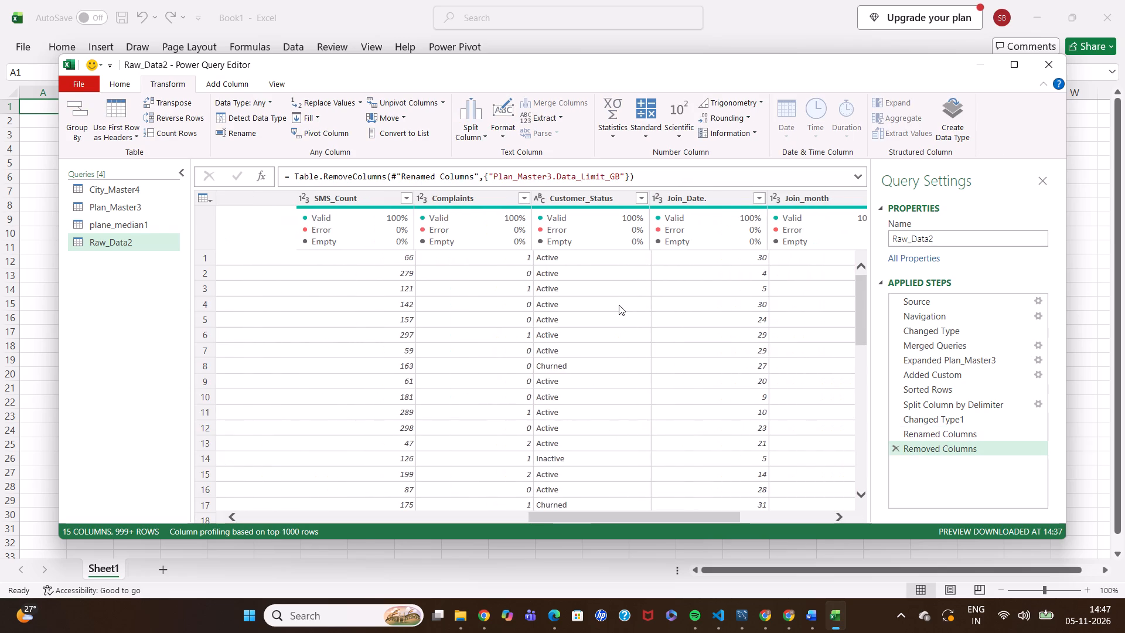
# Look back across the Raw_Data2 query's columns, from the join date parts to Customer_ID.
pyautogui.hscroll(2, 619, 305)
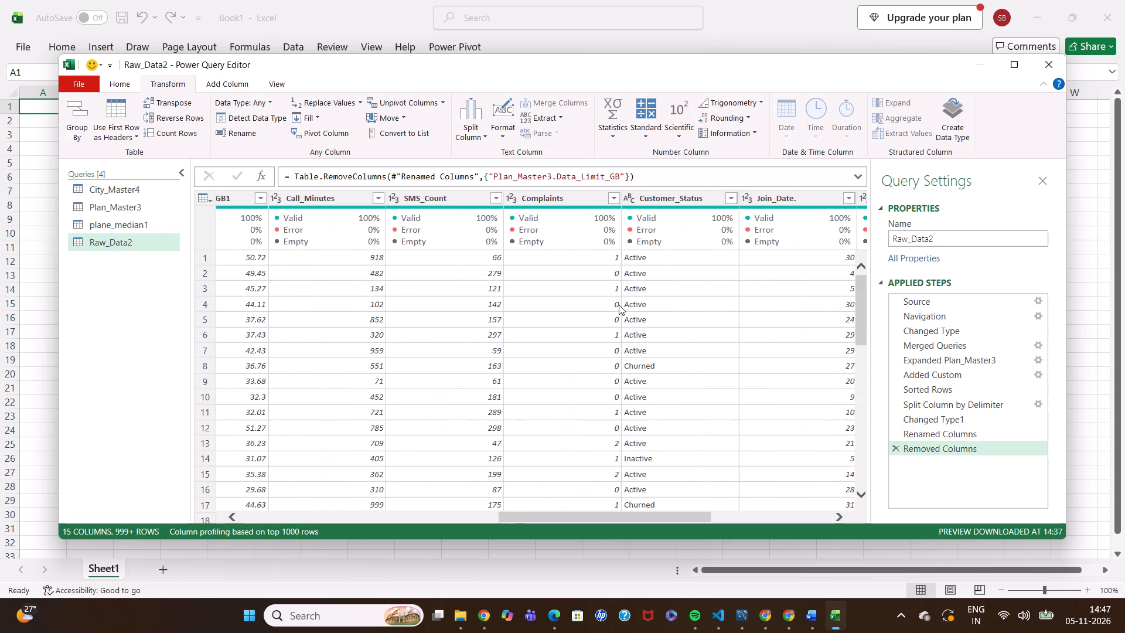
pyautogui.hscroll(1, 619, 305)
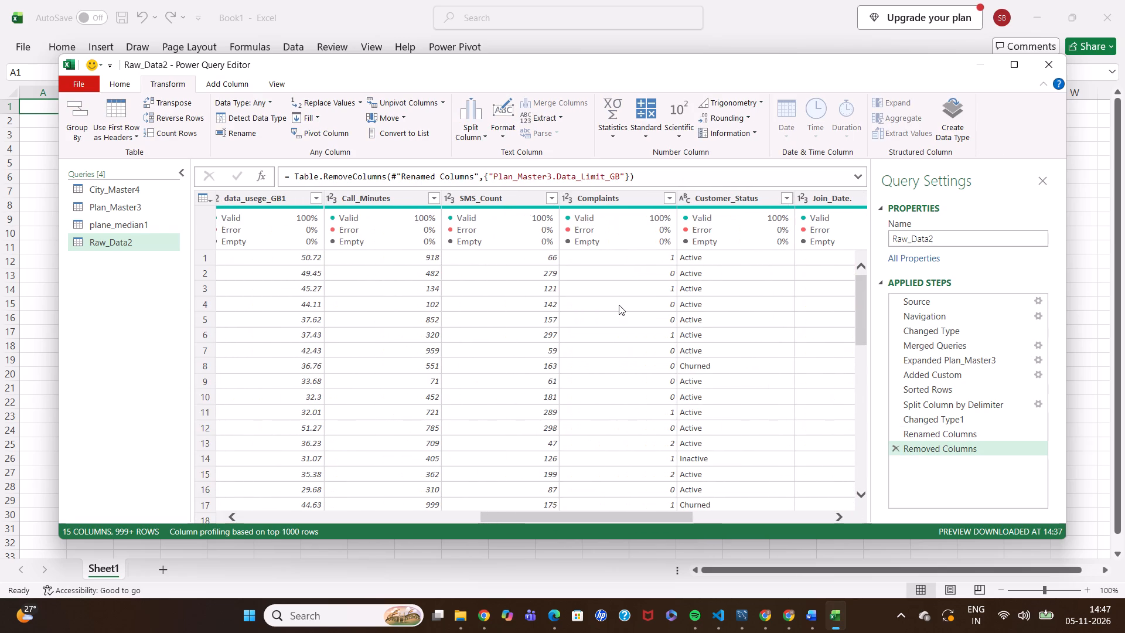
pyautogui.hscroll(1, 619, 305)
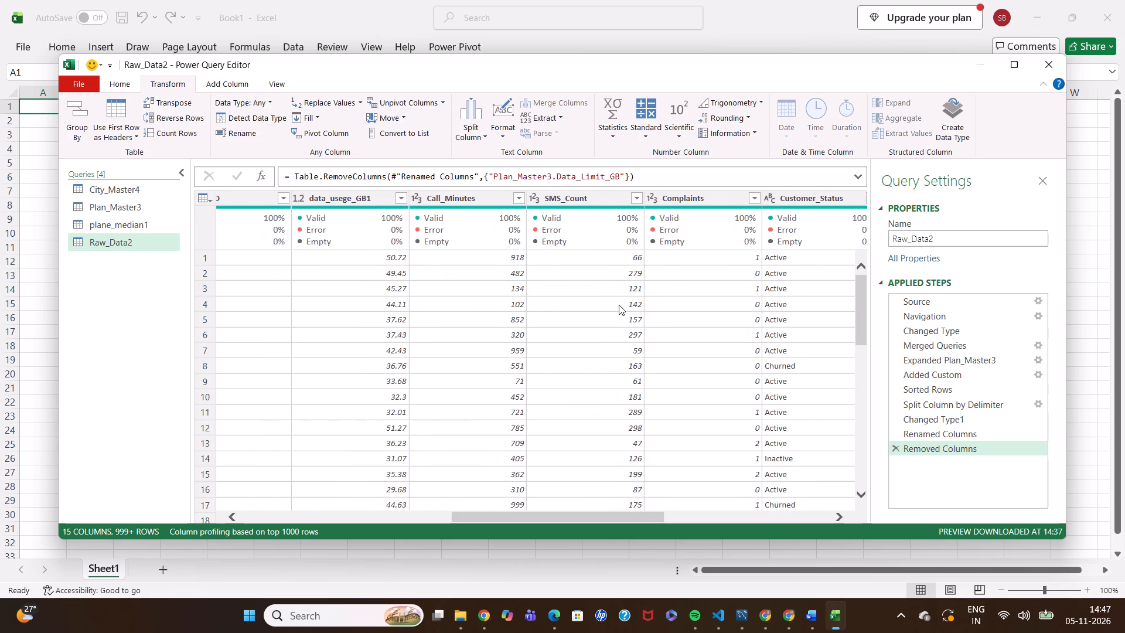
pyautogui.hscroll(4, 619, 305)
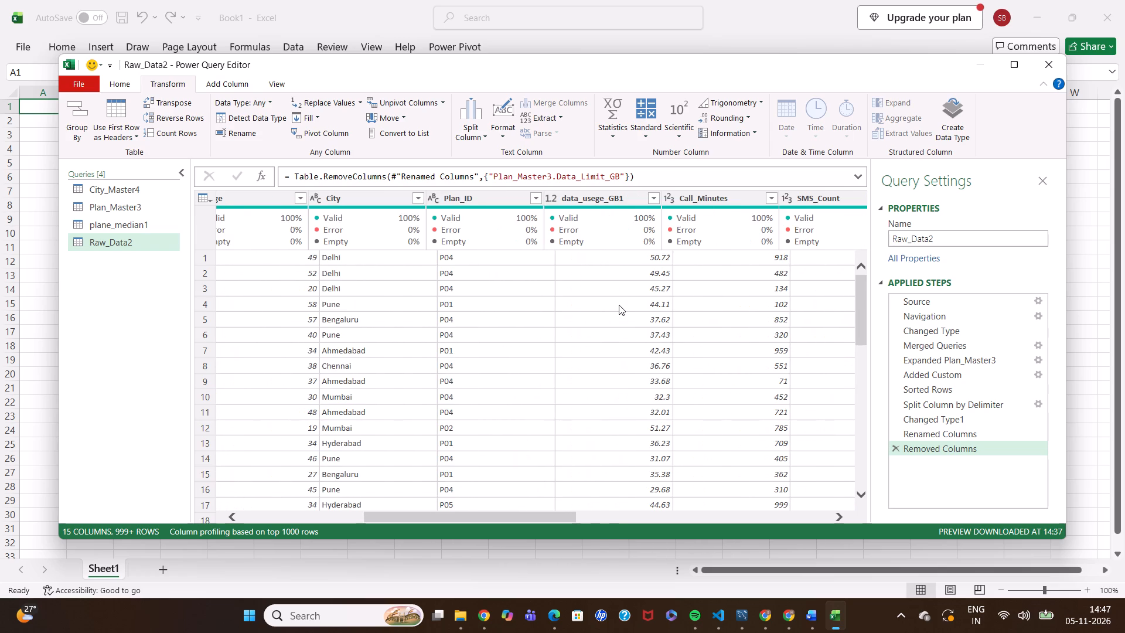
pyautogui.hscroll(2, 619, 305)
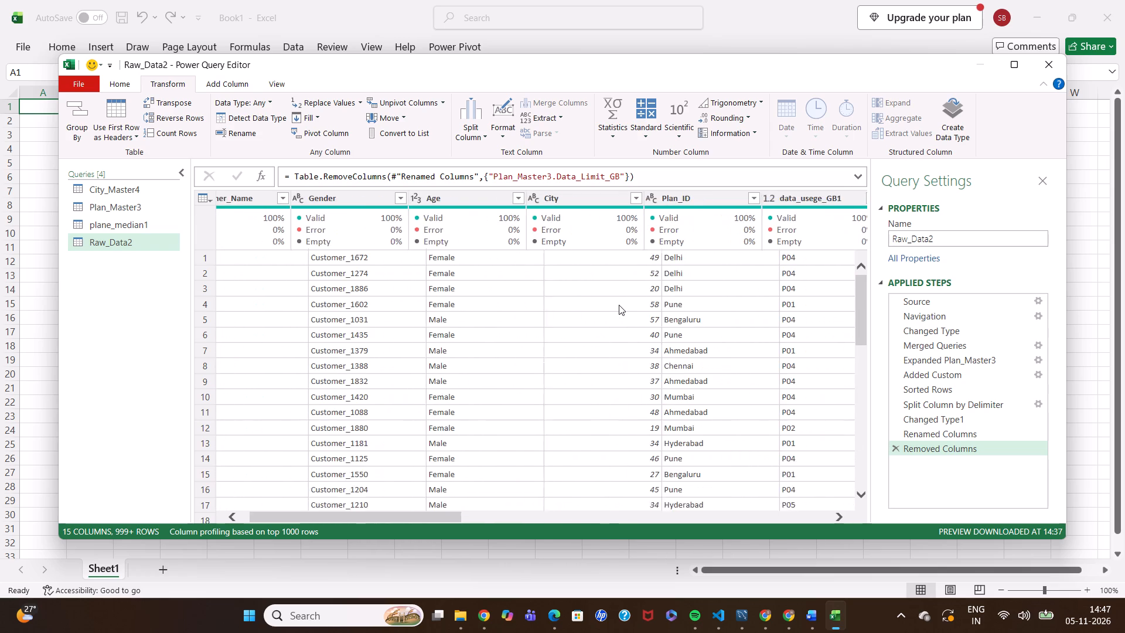
pyautogui.hscroll(1, 619, 305)
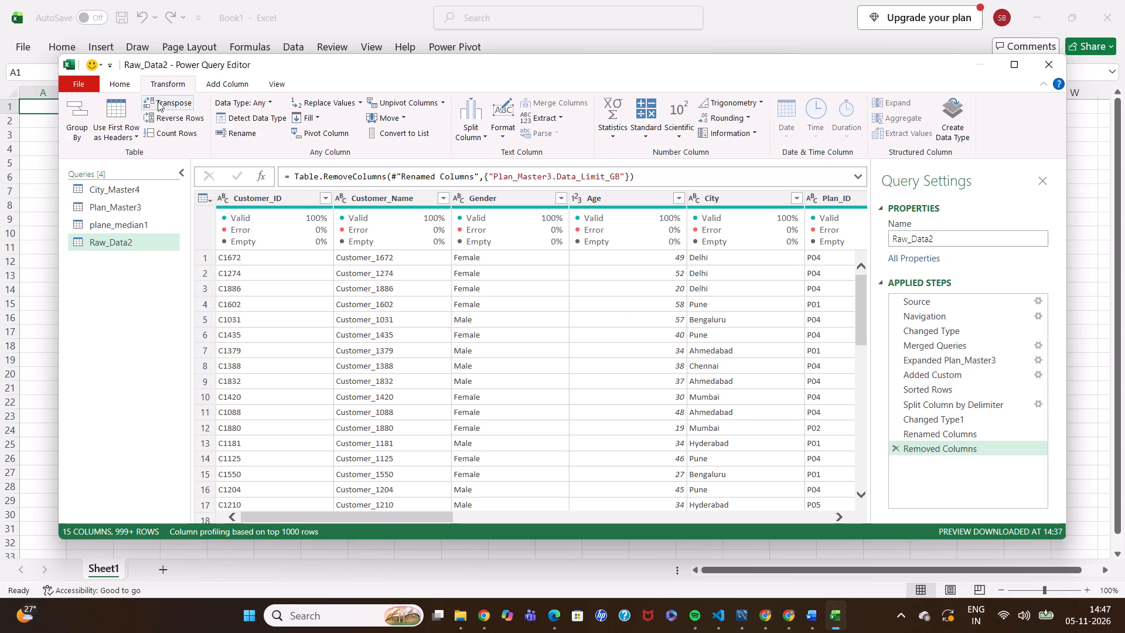
# Close the Power Query Editor and load all the queries into the workbook.
pyautogui.click(114, 80)
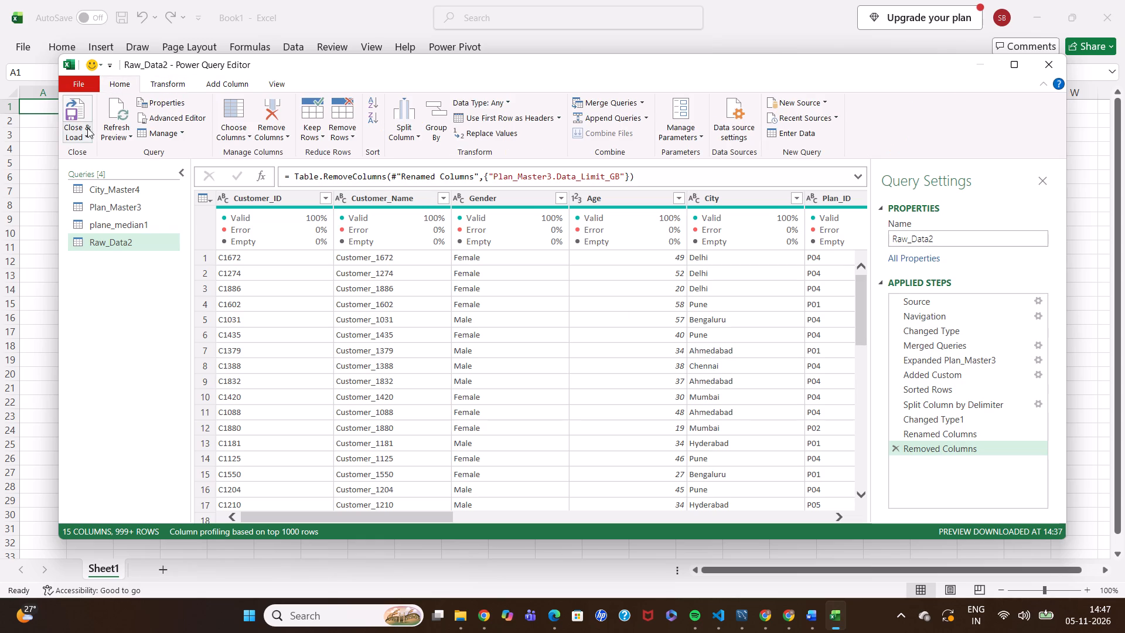
pyautogui.click(79, 130)
pyautogui.click(94, 148)
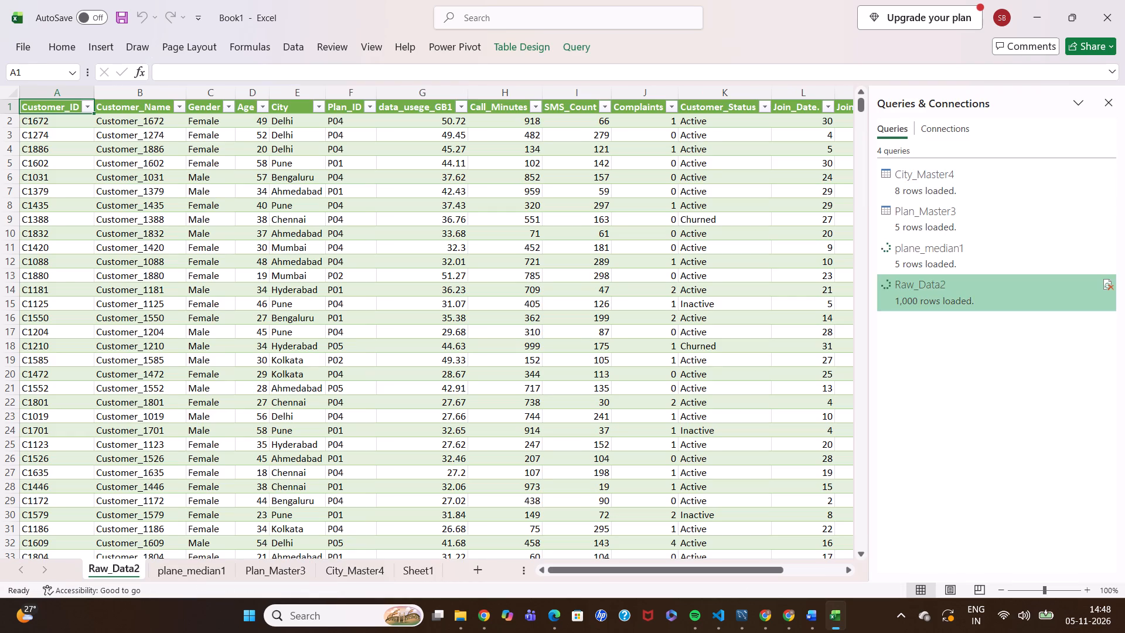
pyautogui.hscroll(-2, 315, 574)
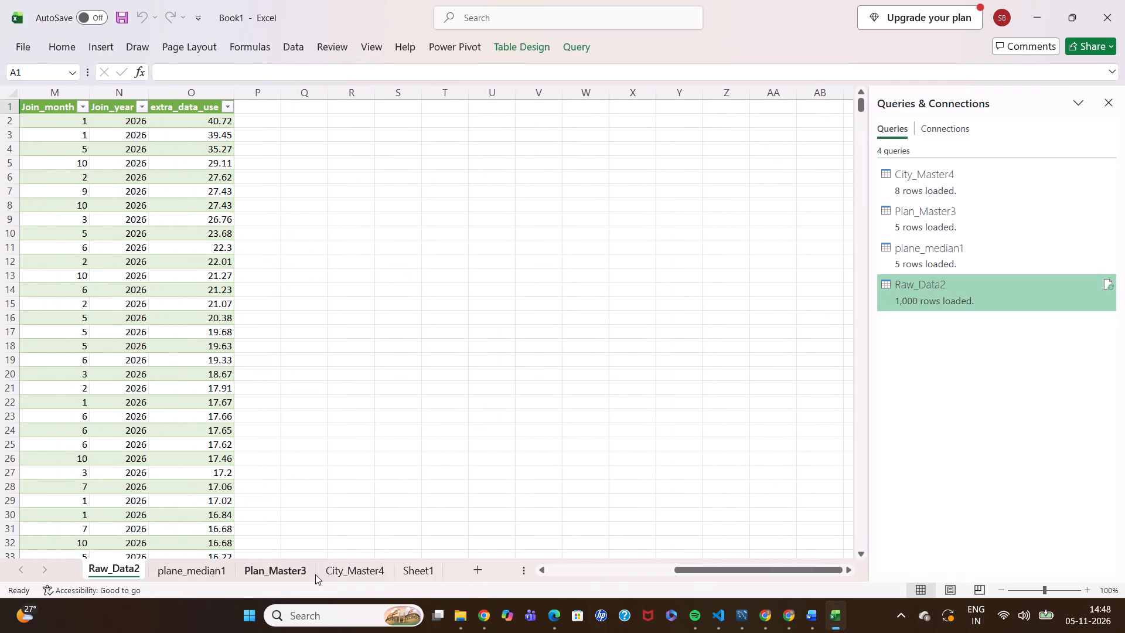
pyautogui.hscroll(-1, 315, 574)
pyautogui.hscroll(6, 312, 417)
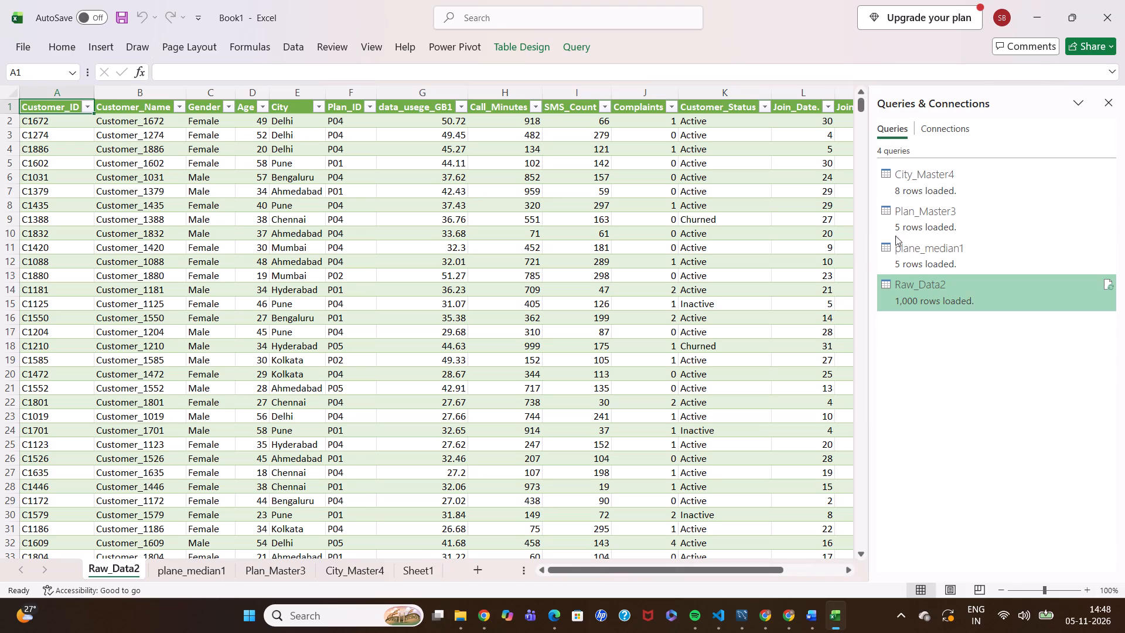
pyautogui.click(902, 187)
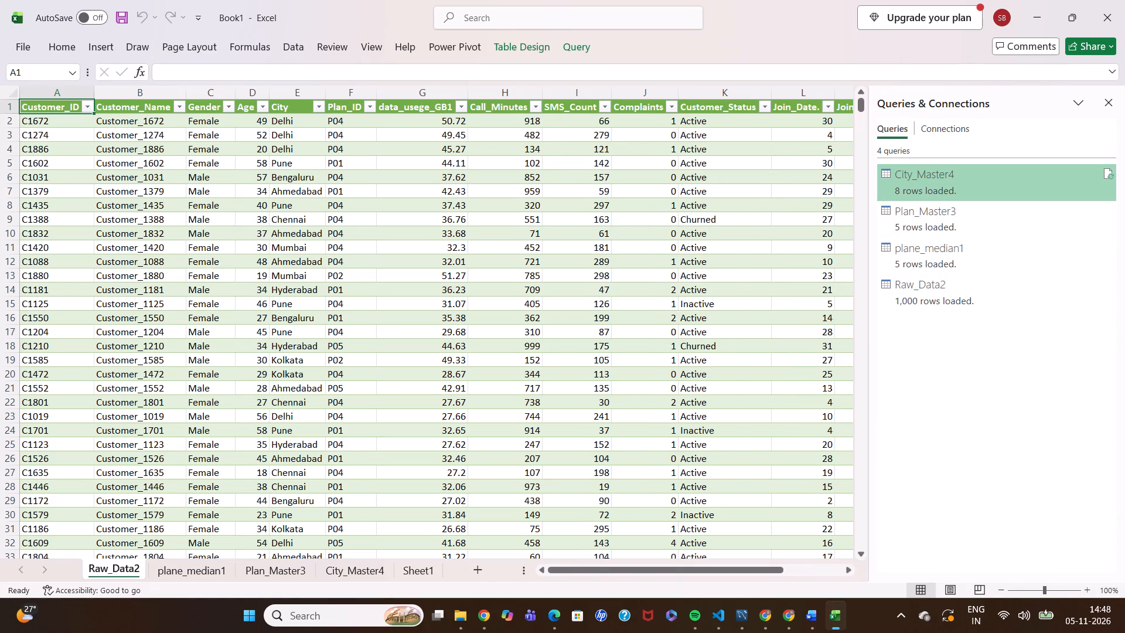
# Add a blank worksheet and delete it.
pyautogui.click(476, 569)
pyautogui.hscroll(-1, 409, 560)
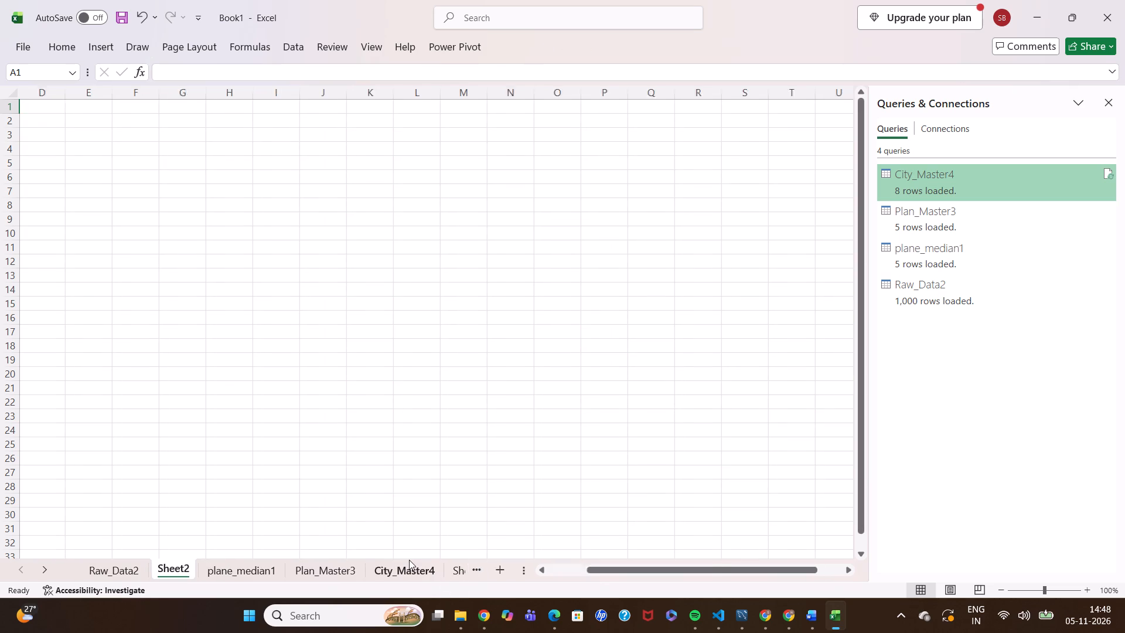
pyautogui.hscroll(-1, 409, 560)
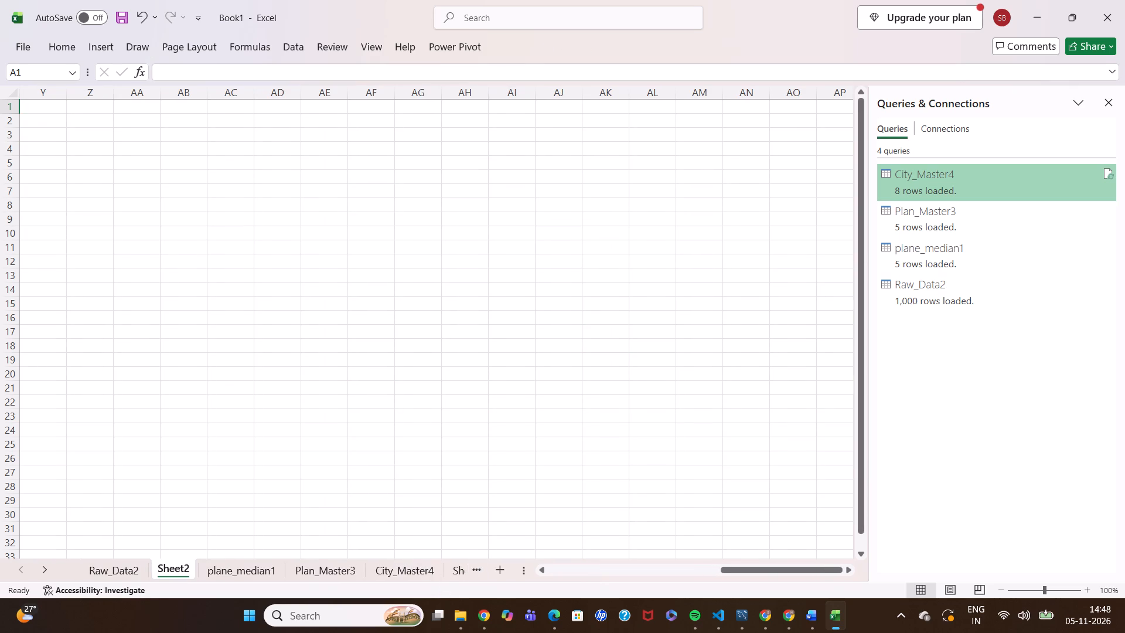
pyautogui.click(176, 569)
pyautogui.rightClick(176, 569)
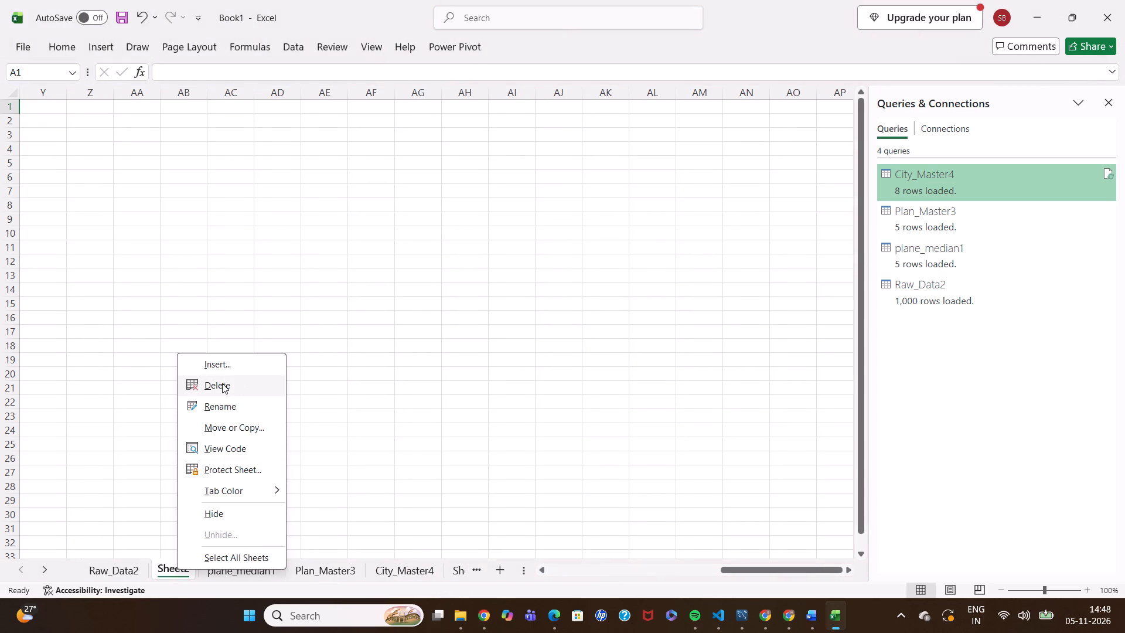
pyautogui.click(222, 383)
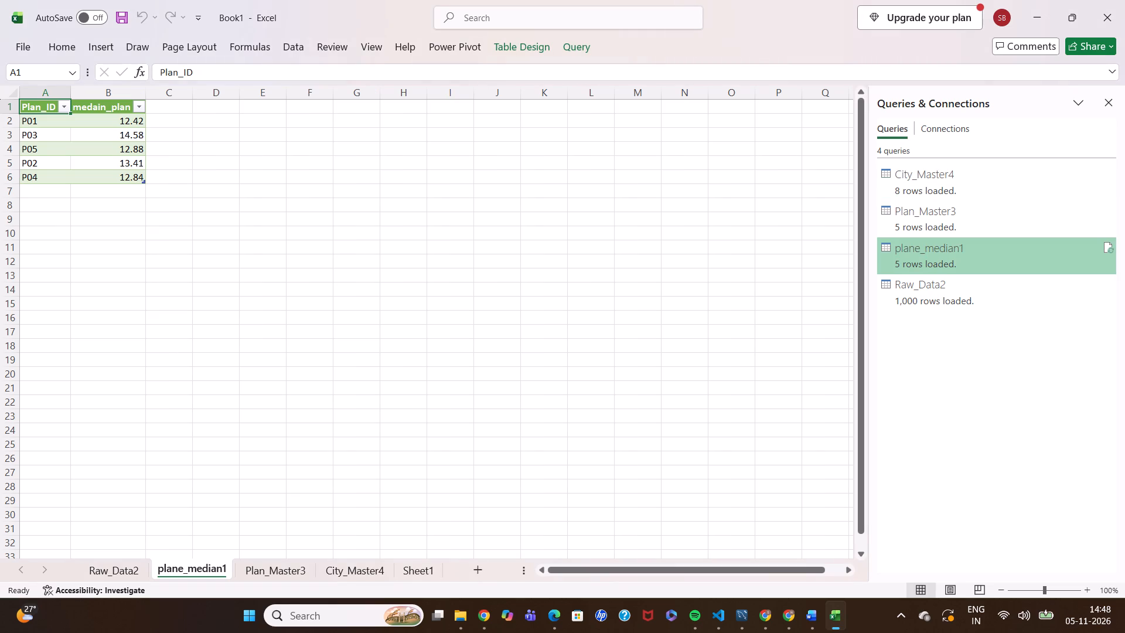
# Delete the plane_median1 worksheet from the workbook.
pyautogui.click(196, 567)
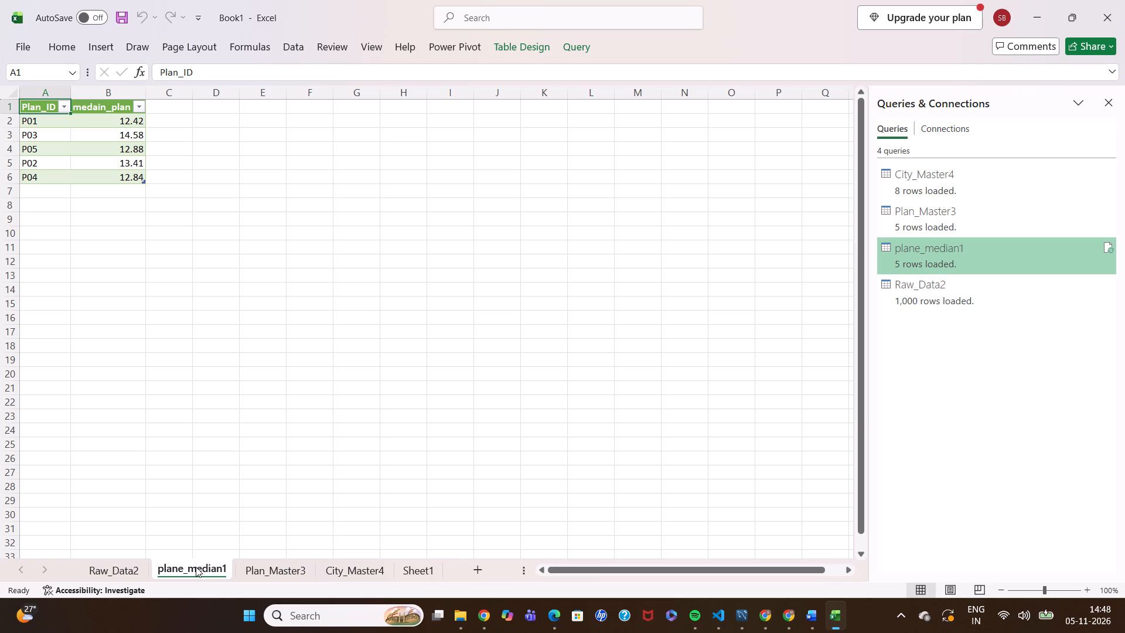
pyautogui.rightClick(196, 567)
pyautogui.click(245, 380)
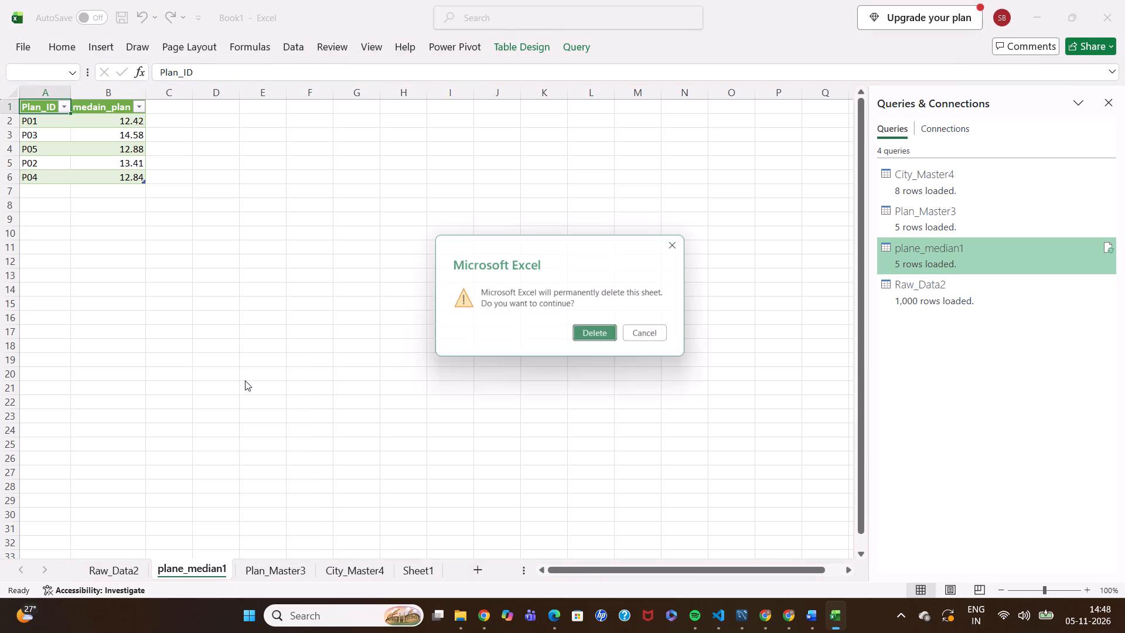
pyautogui.click(605, 333)
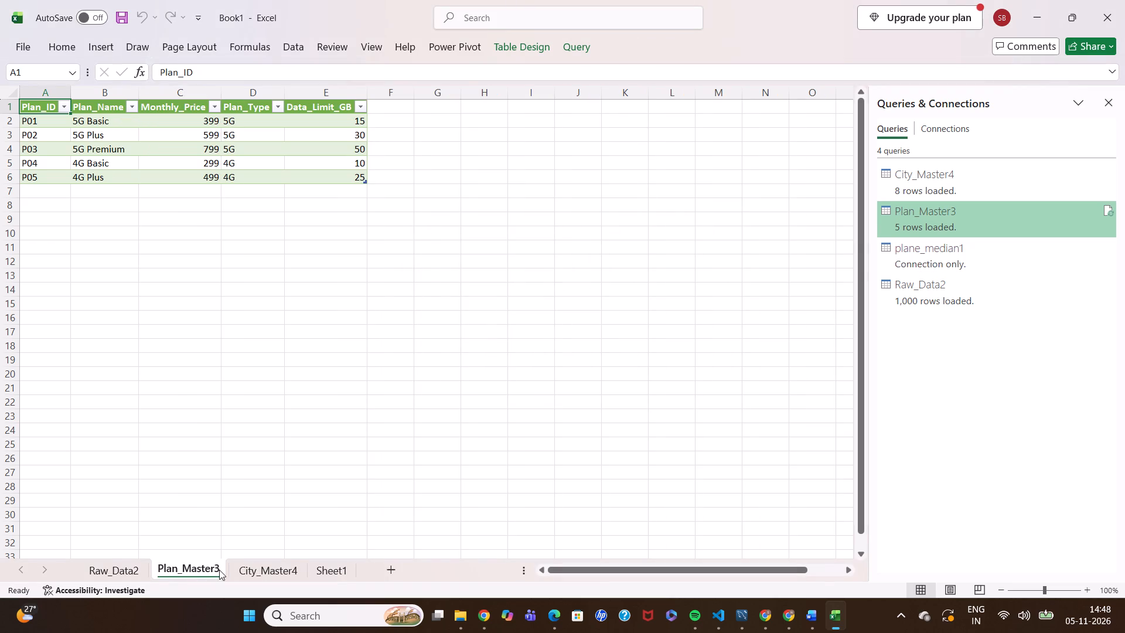
# Examine the loaded Raw_Data2 table across its columns and down through its rows.
pyautogui.click(121, 569)
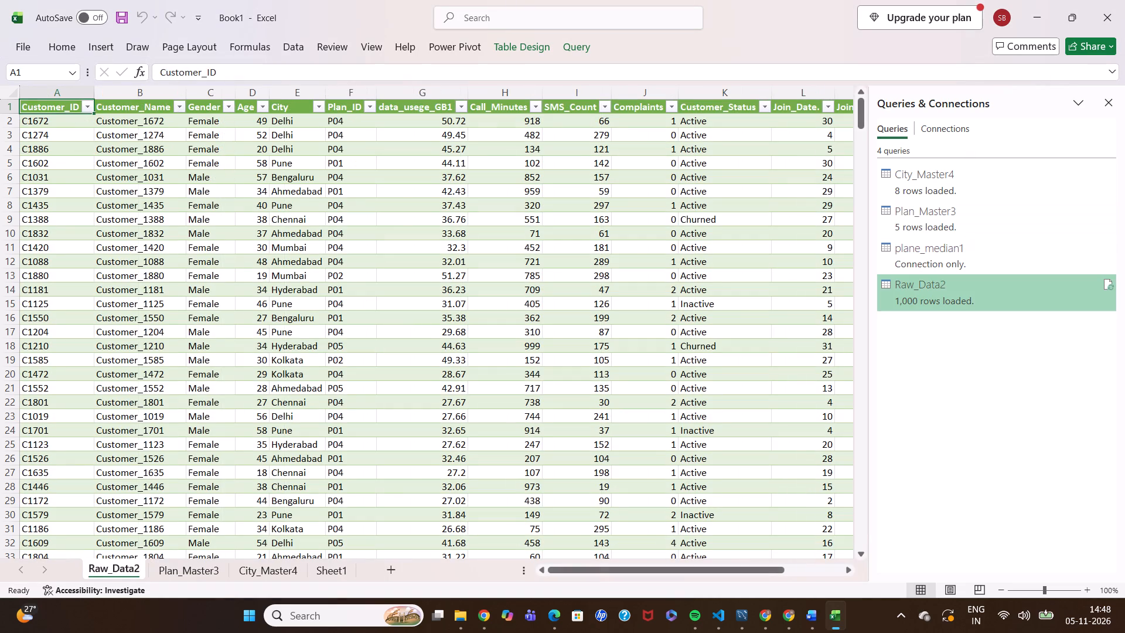
pyautogui.hscroll(-1, 466, 437)
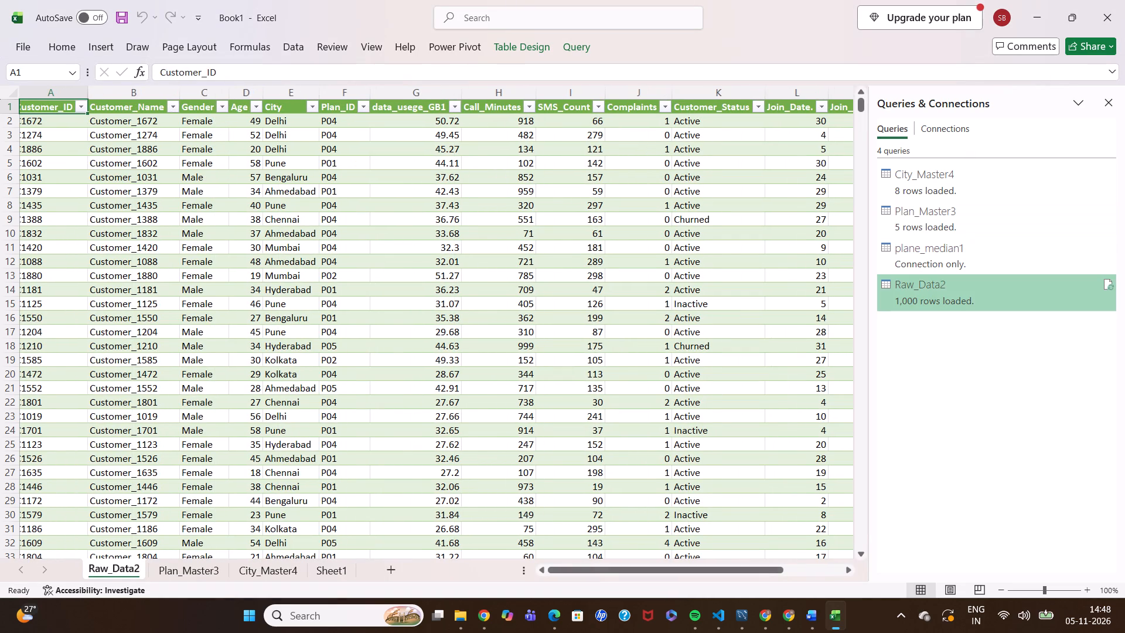
pyautogui.hscroll(-4, 466, 437)
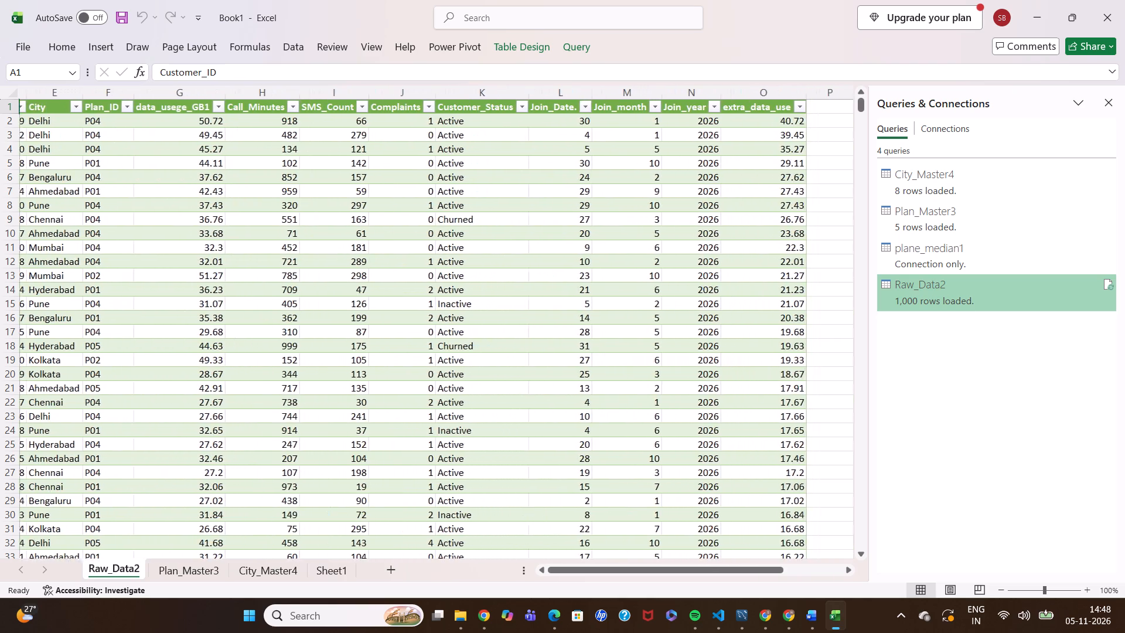
pyautogui.hscroll(-1, 466, 437)
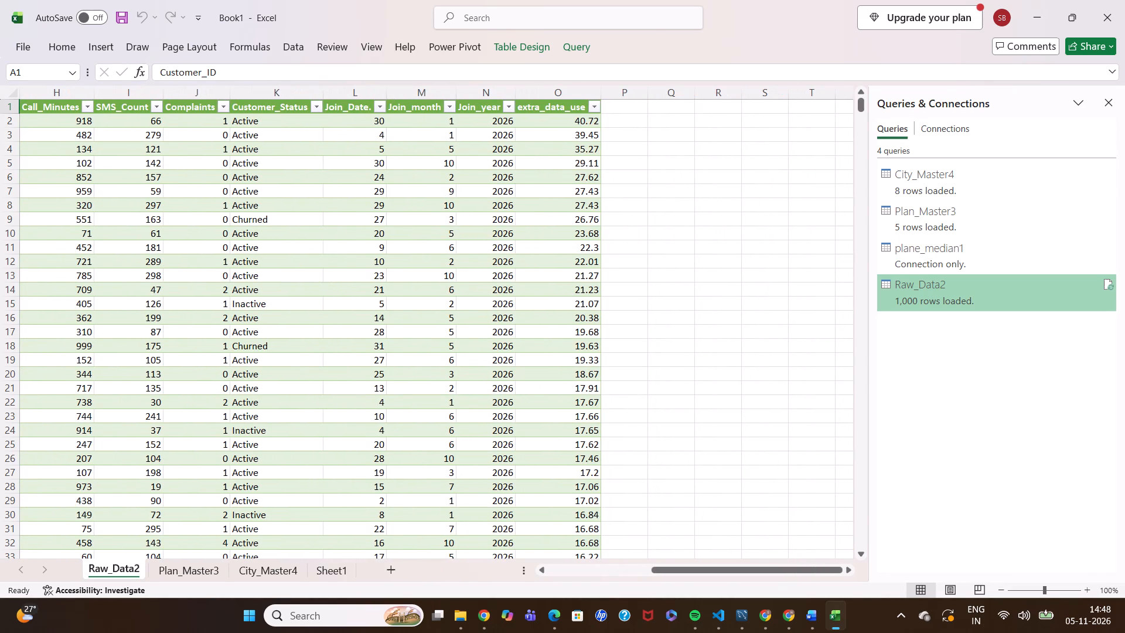
pyautogui.hscroll(4, 456, 384)
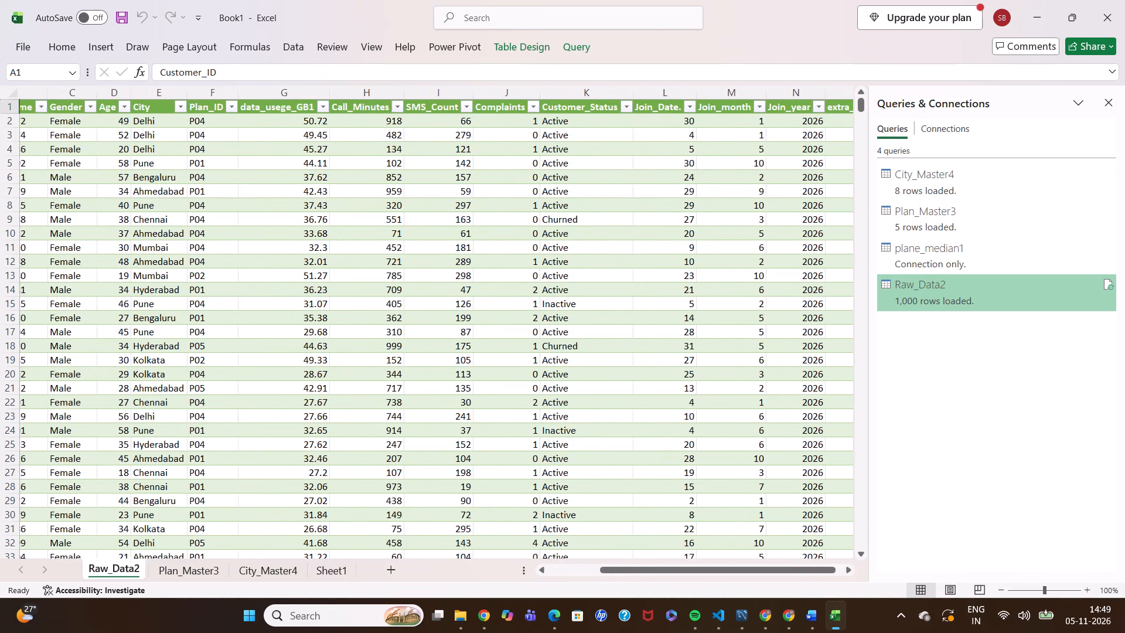
pyautogui.hscroll(2, 456, 384)
pyautogui.scroll(-2, 456, 384)
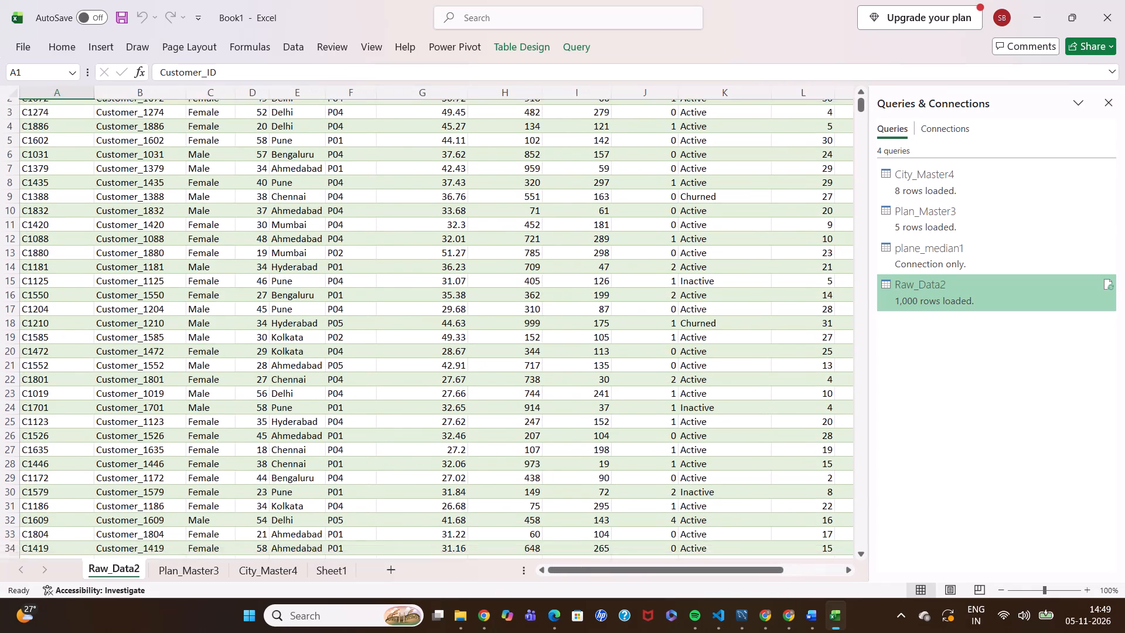
pyautogui.scroll(-8, 456, 384)
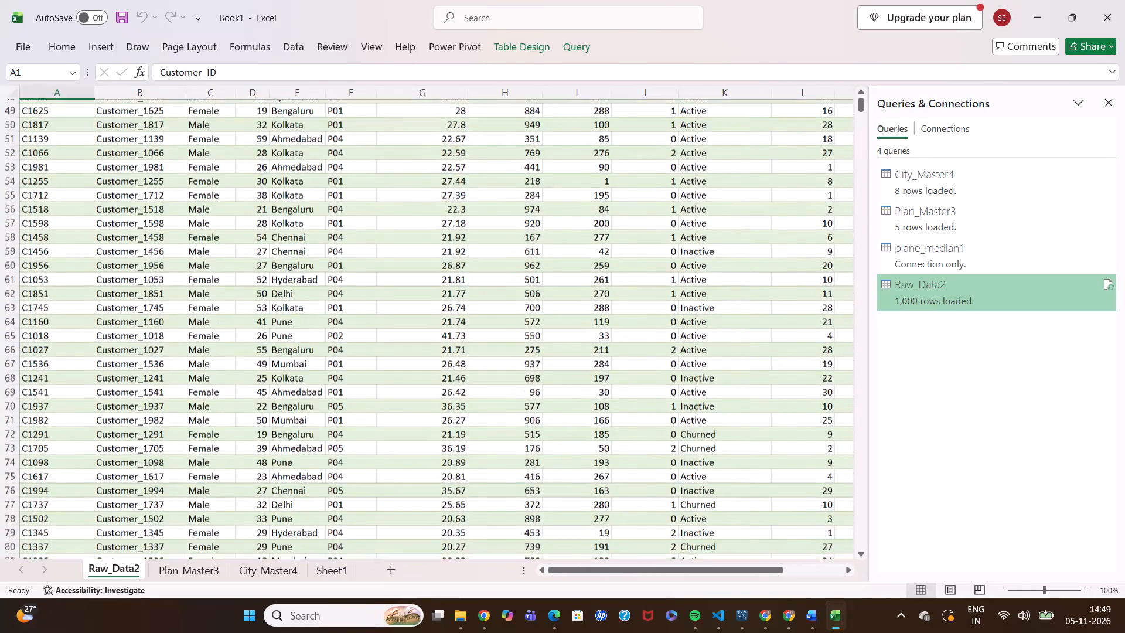
pyautogui.scroll(-10, 456, 384)
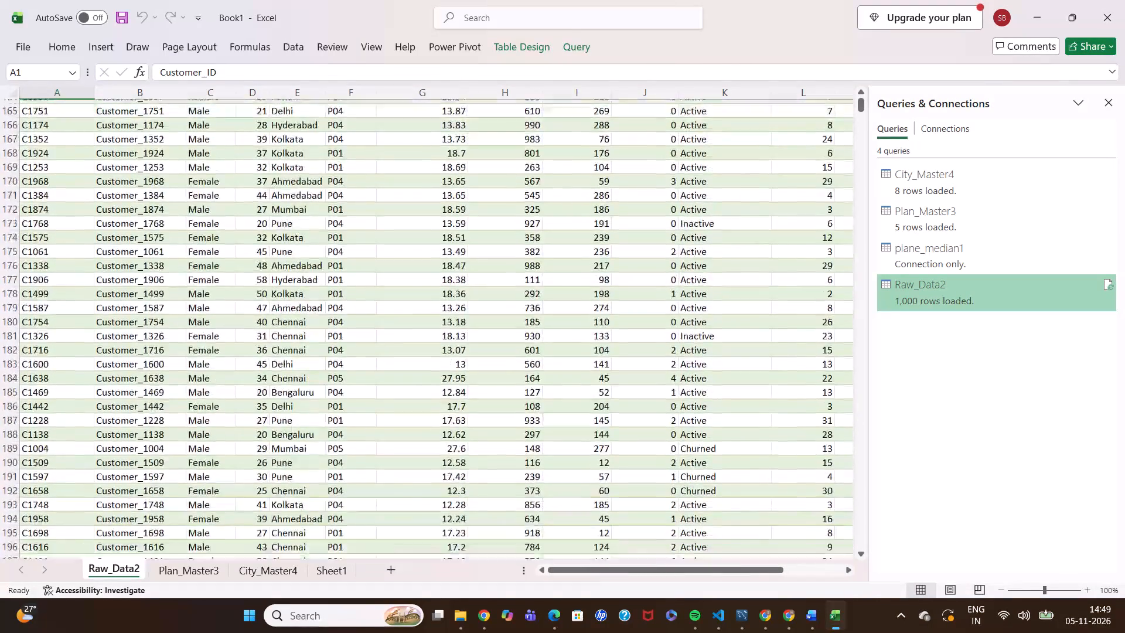
pyautogui.scroll(-13, 456, 384)
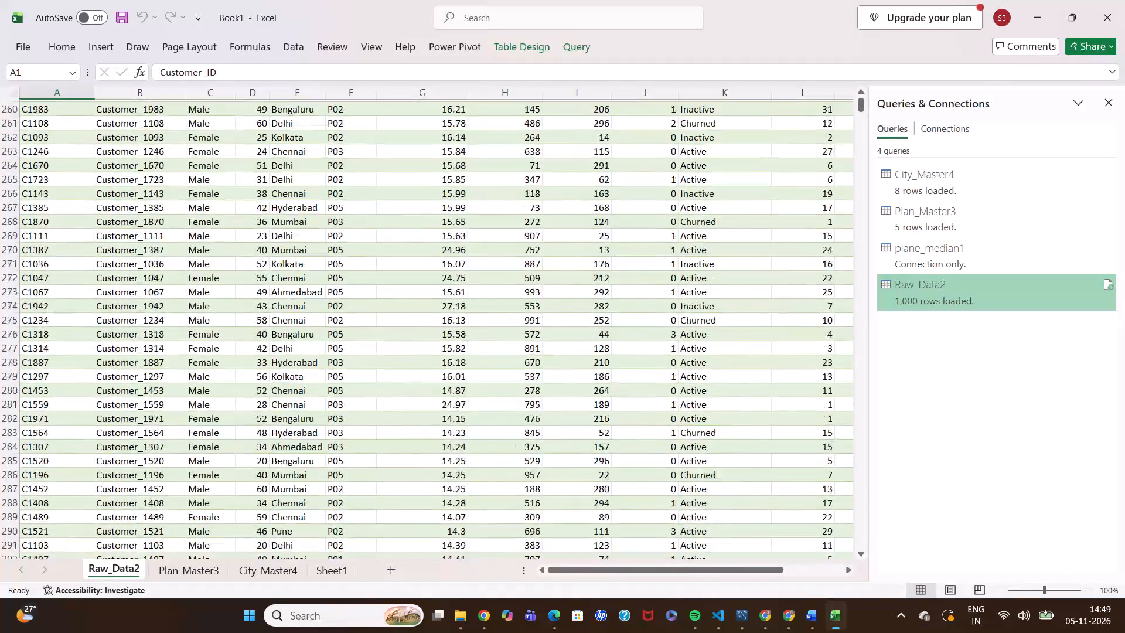
pyautogui.scroll(-13, 456, 384)
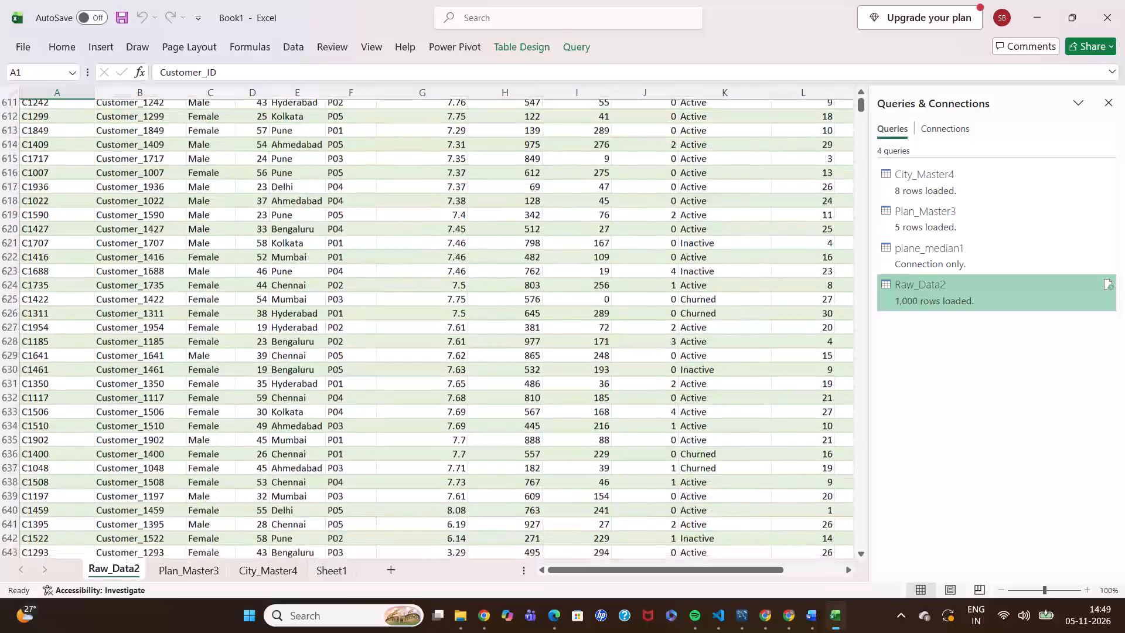
pyautogui.scroll(-9, 456, 384)
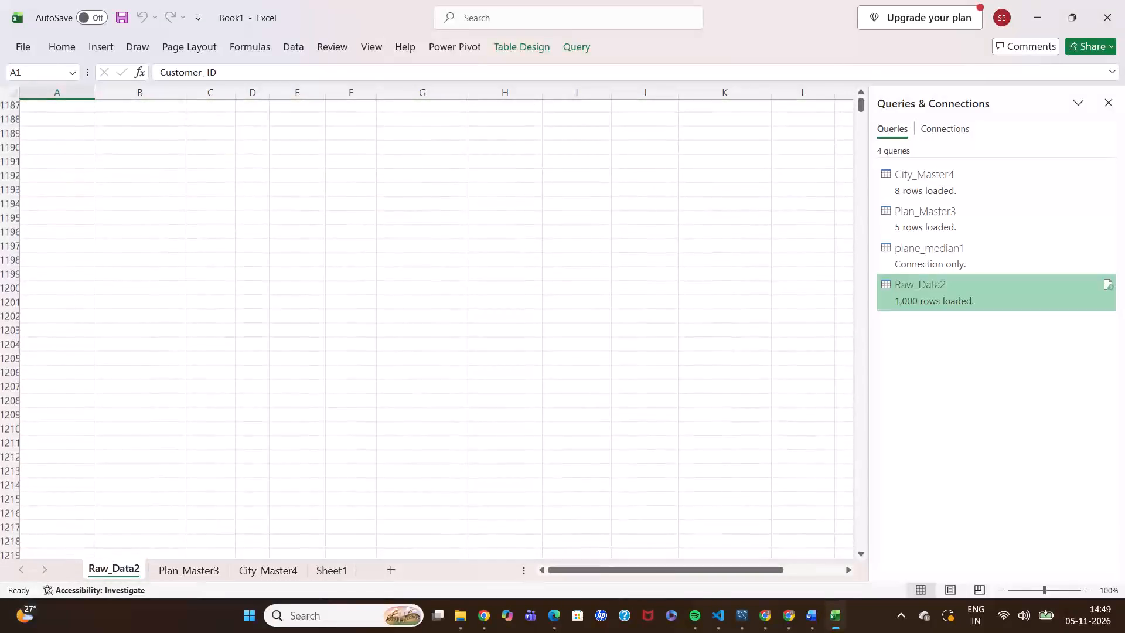
pyautogui.scroll(11, 456, 384)
pyautogui.scroll(14, 456, 384)
pyautogui.scroll(11, 456, 384)
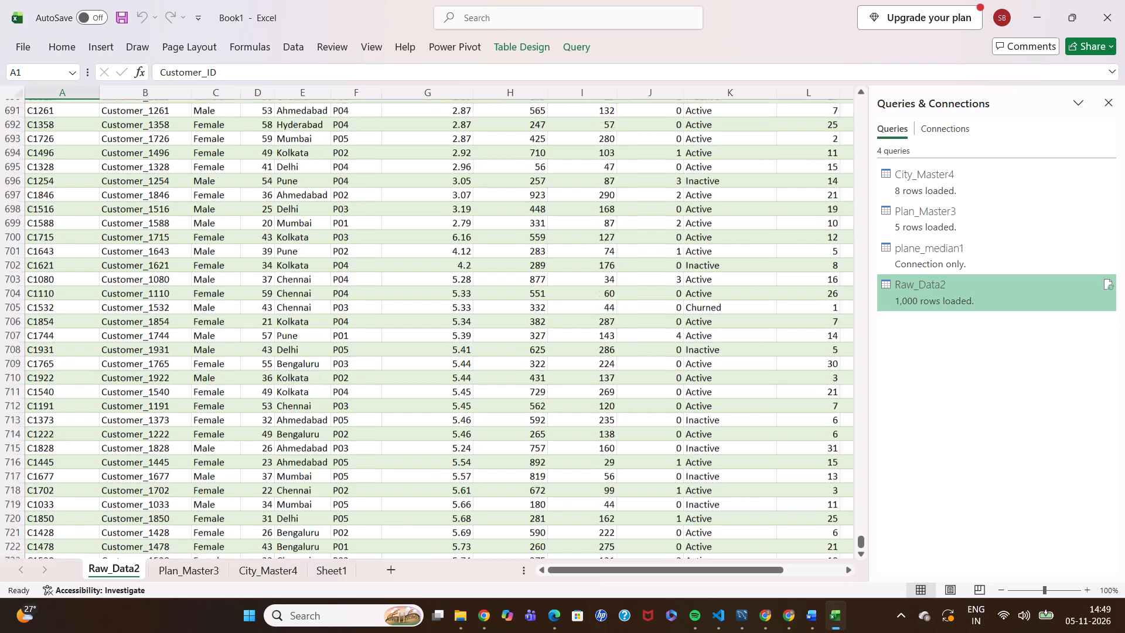
pyautogui.scroll(10, 456, 384)
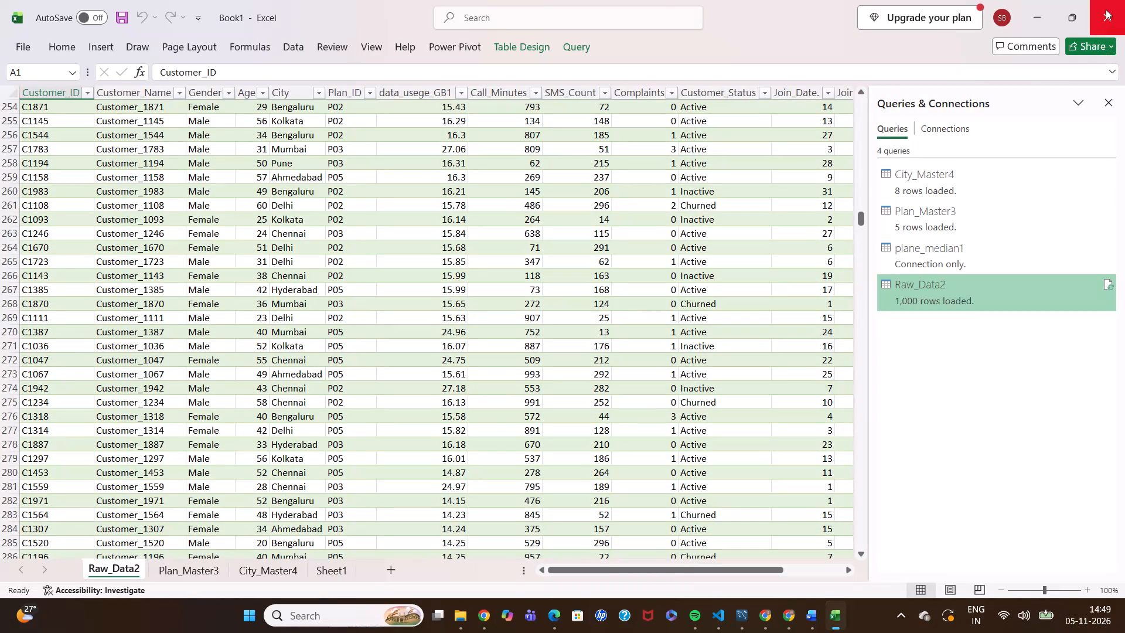
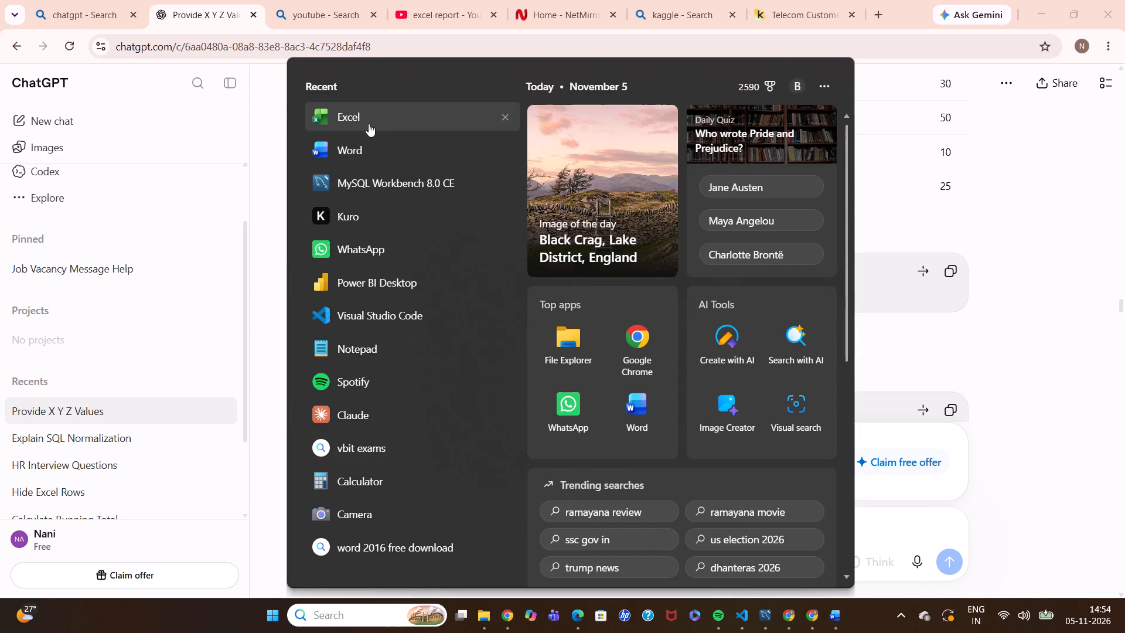
pyautogui.click(367, 119)
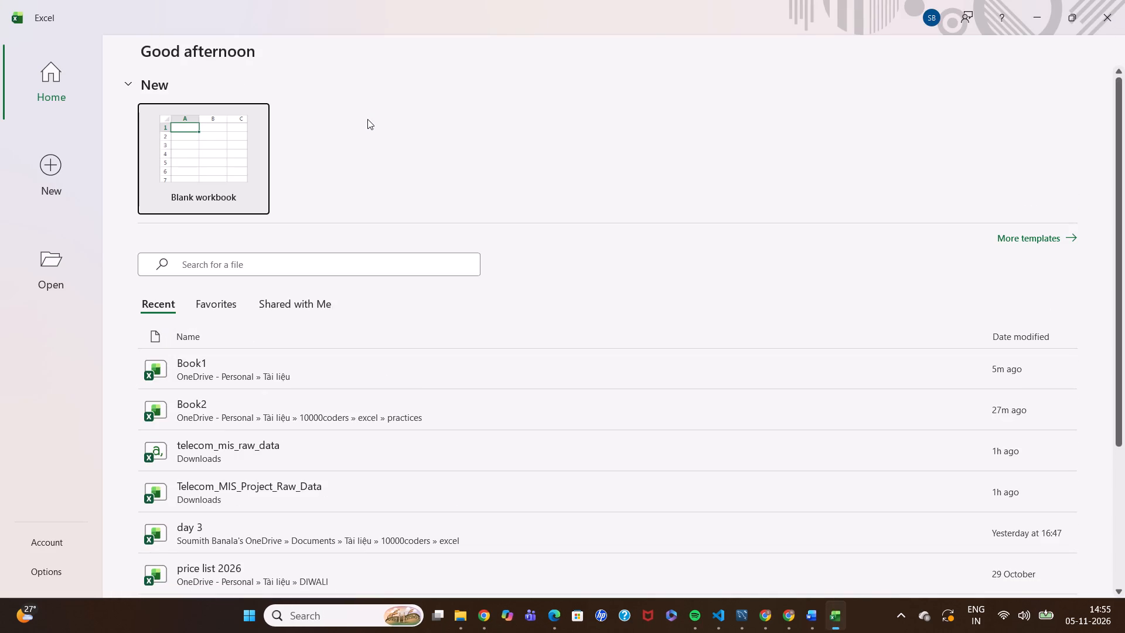
pyautogui.click(209, 175)
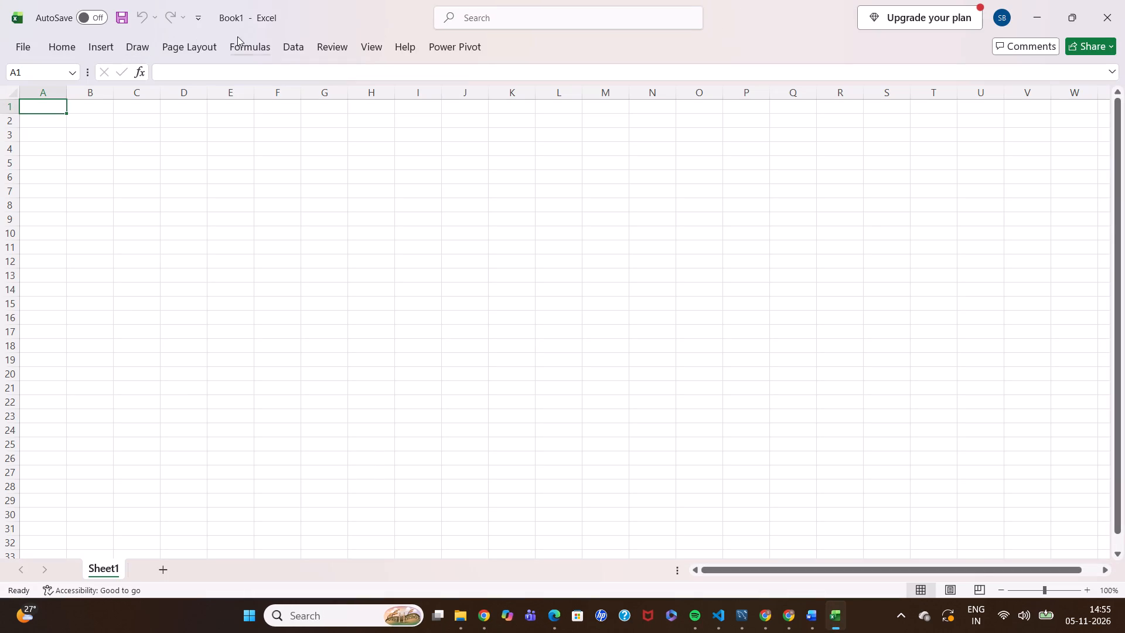
# Start importing data from the Excel workbook Book2 in the Documents > 10000coders > excel > practices folder.
pyautogui.click(287, 42)
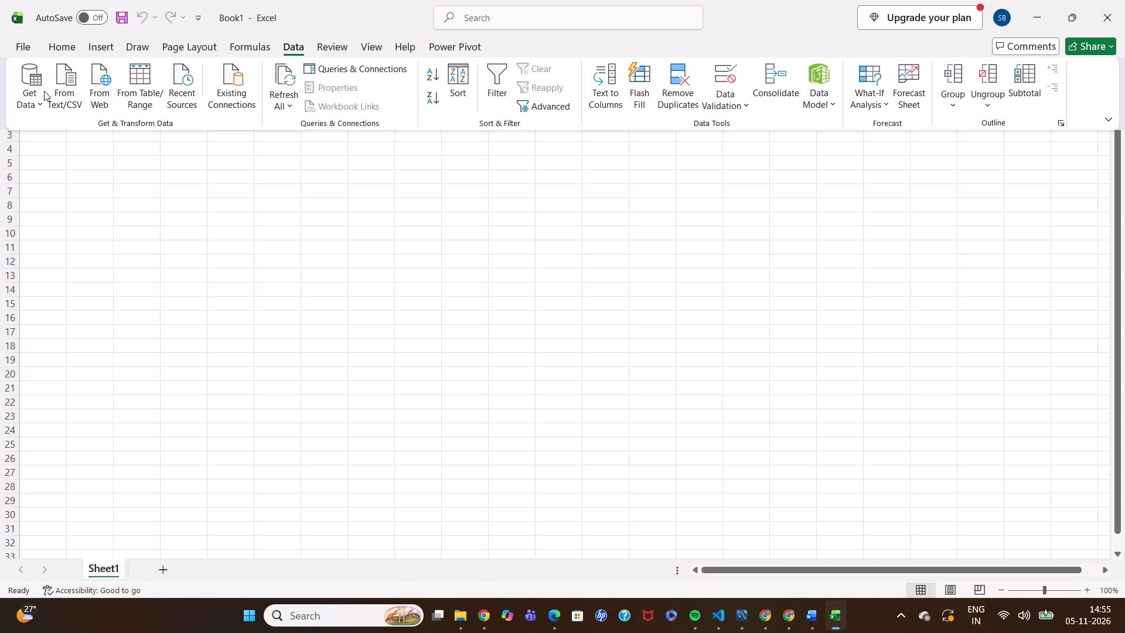
pyautogui.click(40, 93)
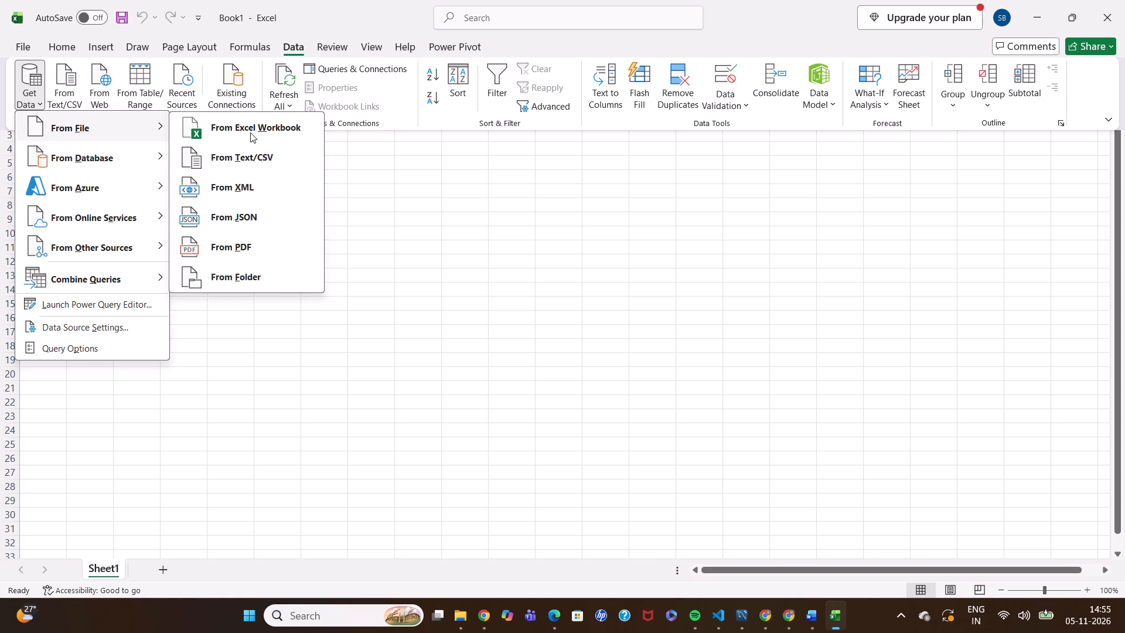
pyautogui.click(250, 132)
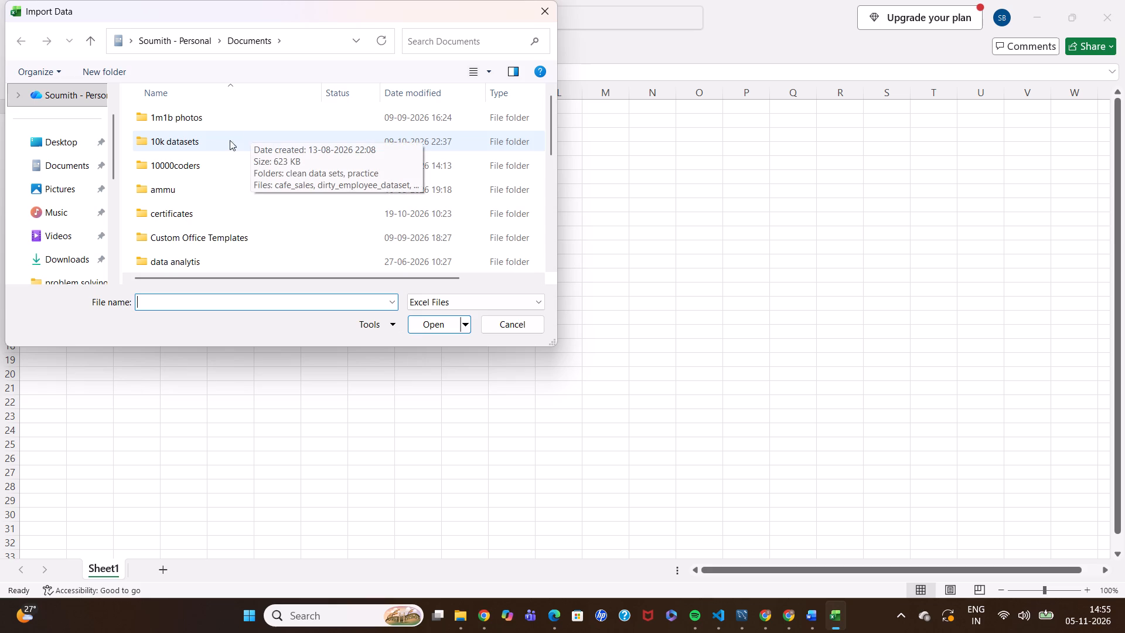
pyautogui.doubleClick(190, 162)
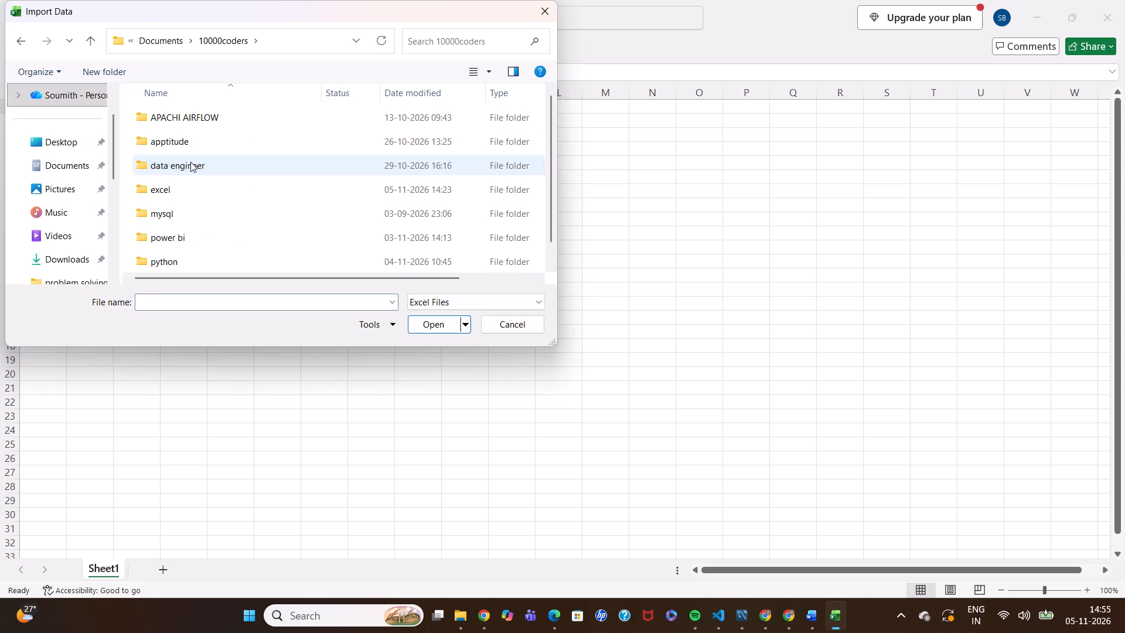
pyautogui.doubleClick(175, 195)
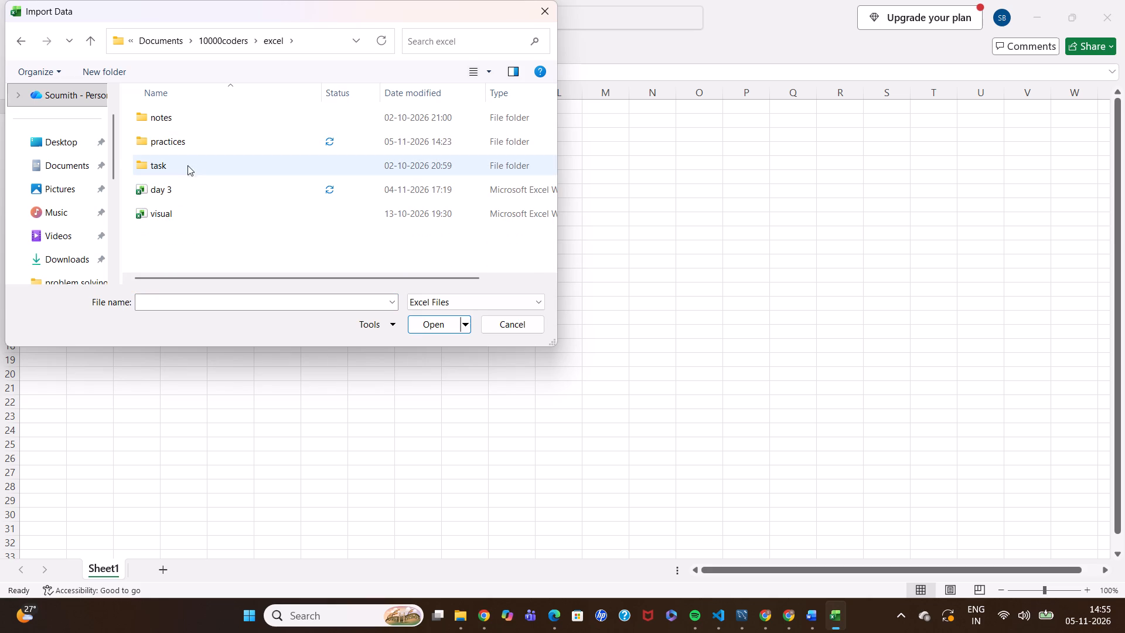
pyautogui.doubleClick(189, 143)
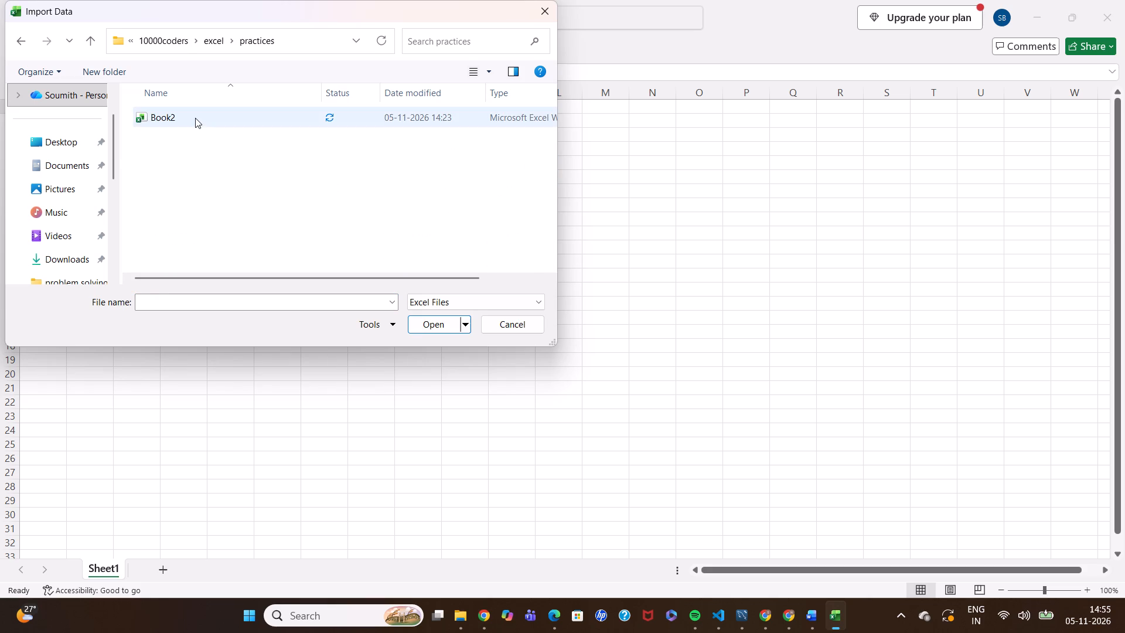
pyautogui.doubleClick(195, 118)
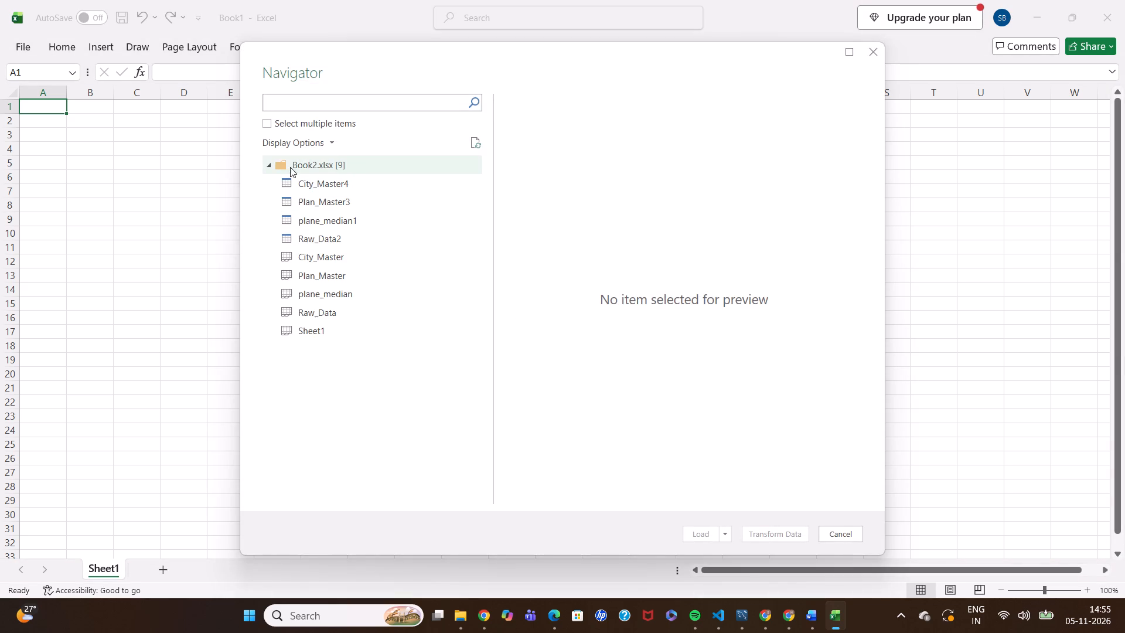
# Select the tables City_Master4, Plan_Master3, plane_median1 and Raw_Data2 together and load them from Book2.
pyautogui.click(265, 125)
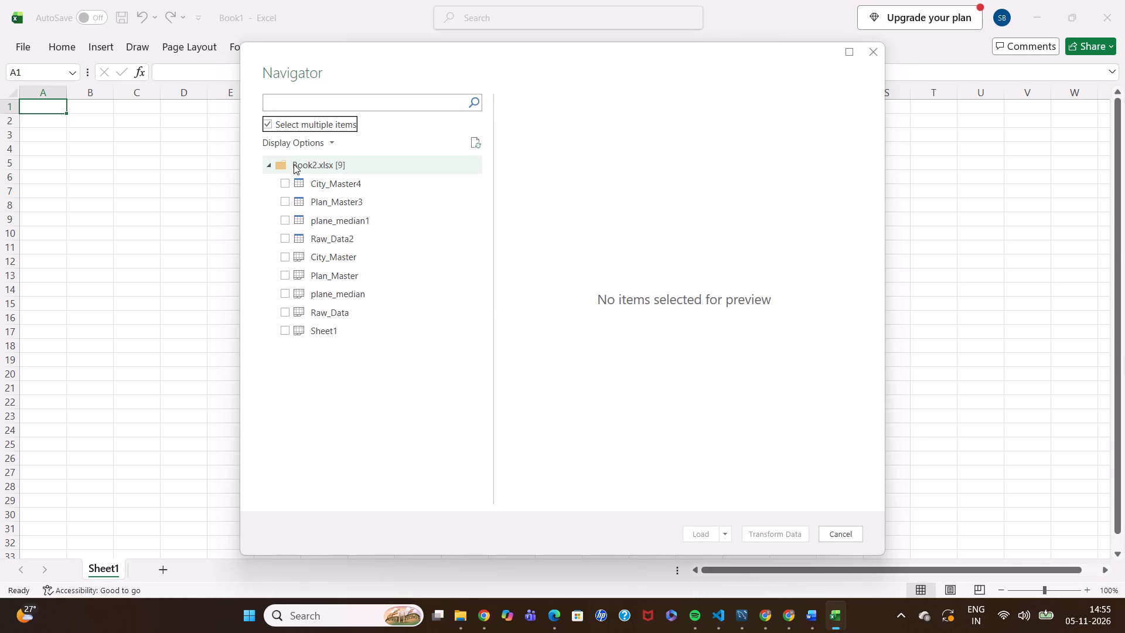
pyautogui.click(286, 181)
pyautogui.click(284, 203)
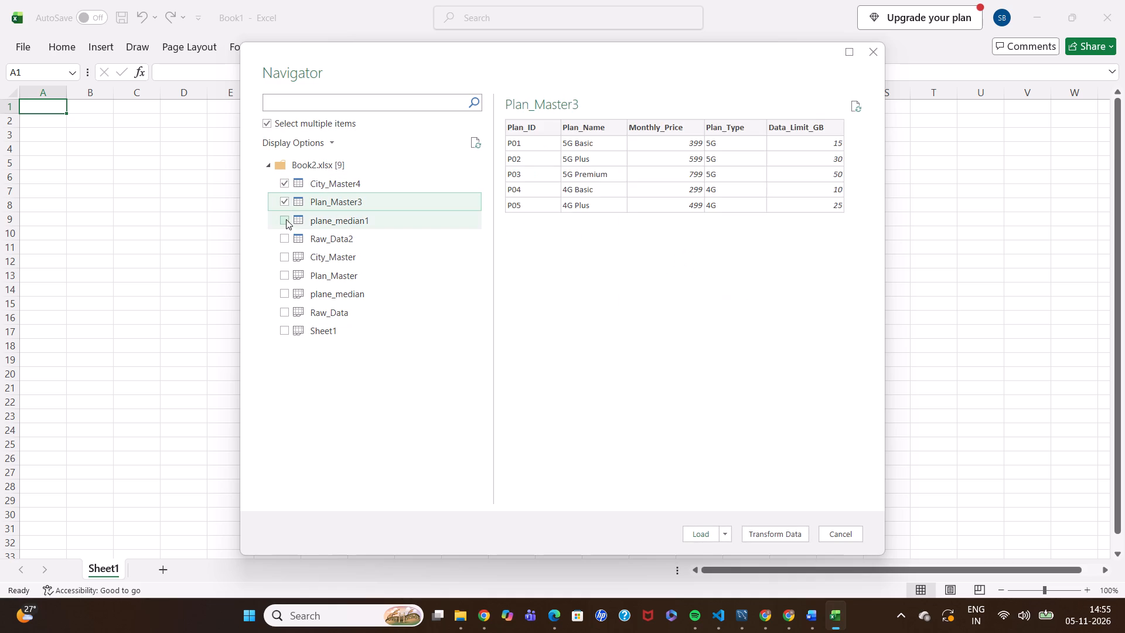
pyautogui.click(286, 220)
pyautogui.click(285, 241)
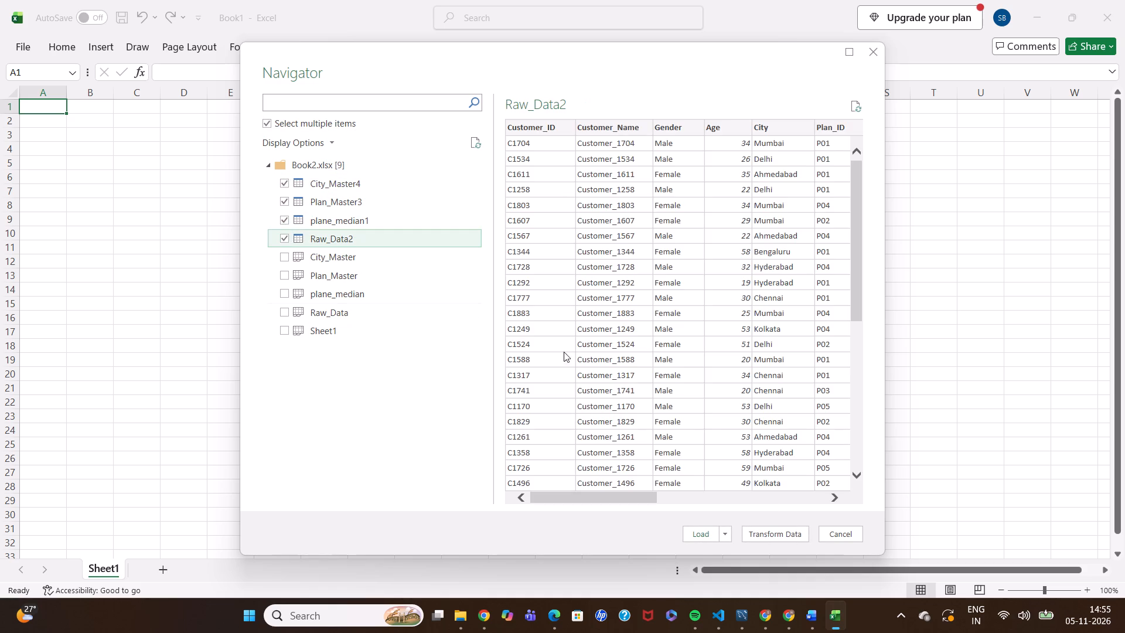
pyautogui.click(699, 535)
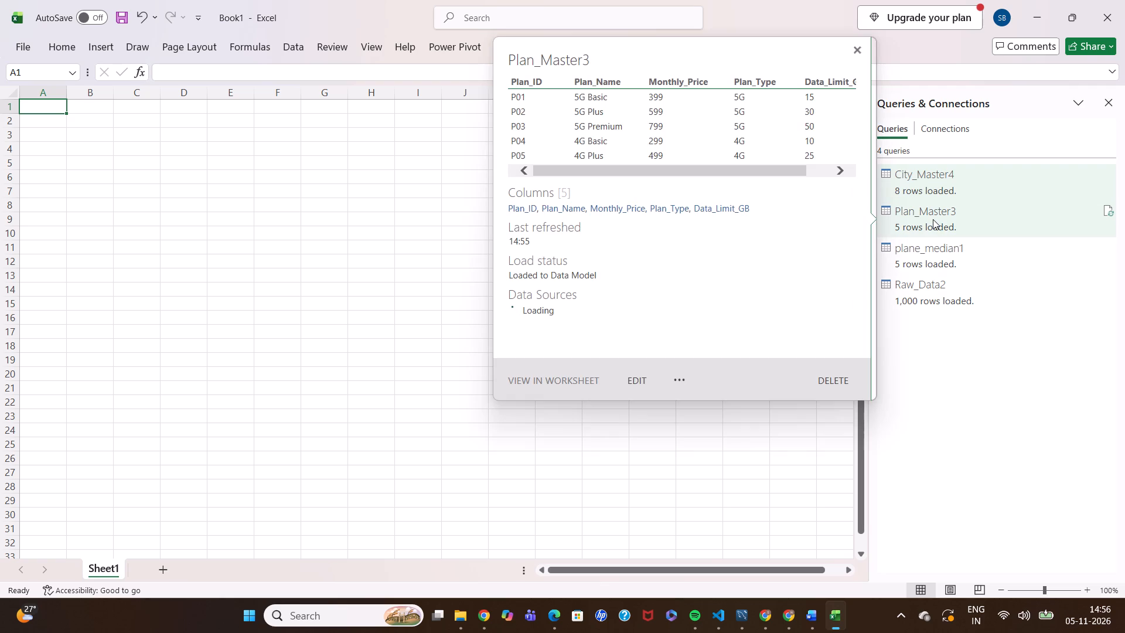
# Select the City_Master4 query among the workbook's loaded queries.
pyautogui.click(918, 179)
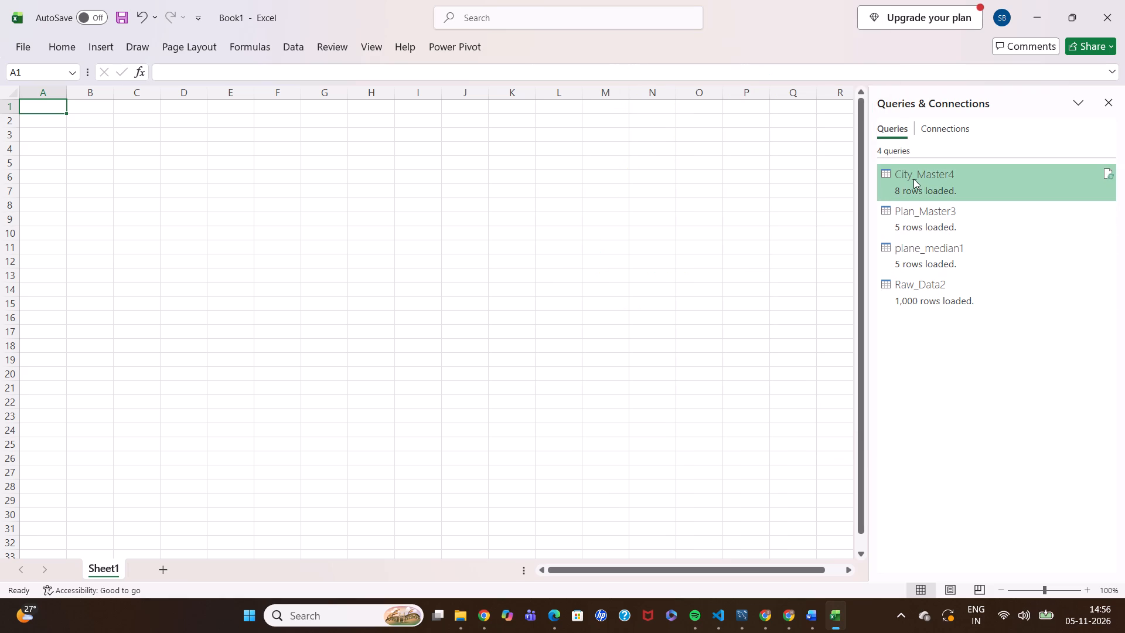
pyautogui.scroll(4, 111, 220)
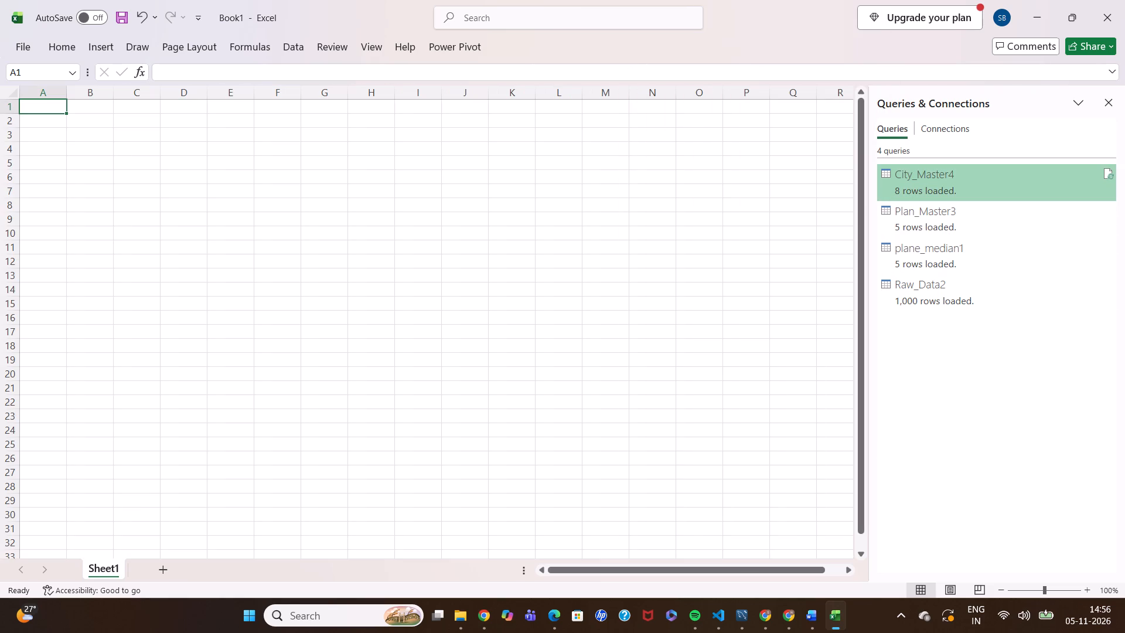
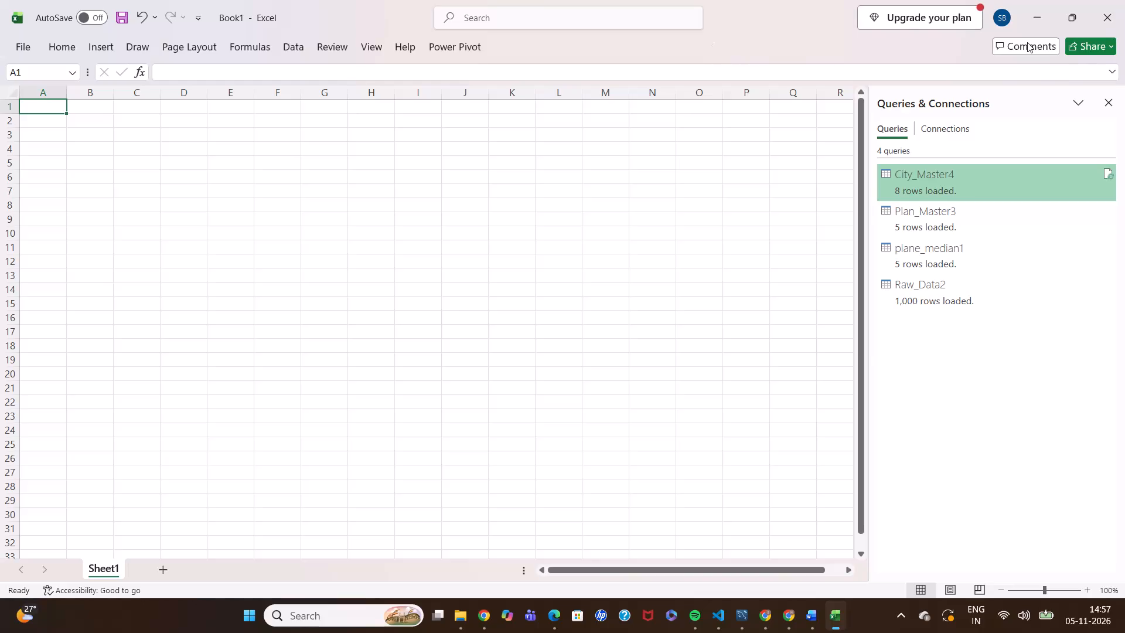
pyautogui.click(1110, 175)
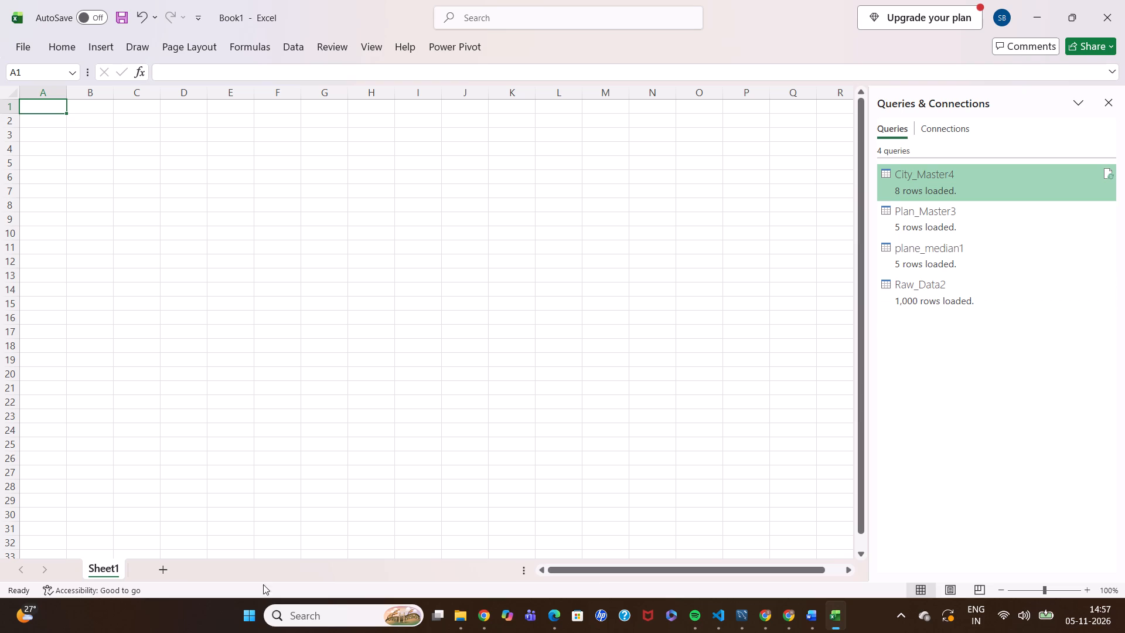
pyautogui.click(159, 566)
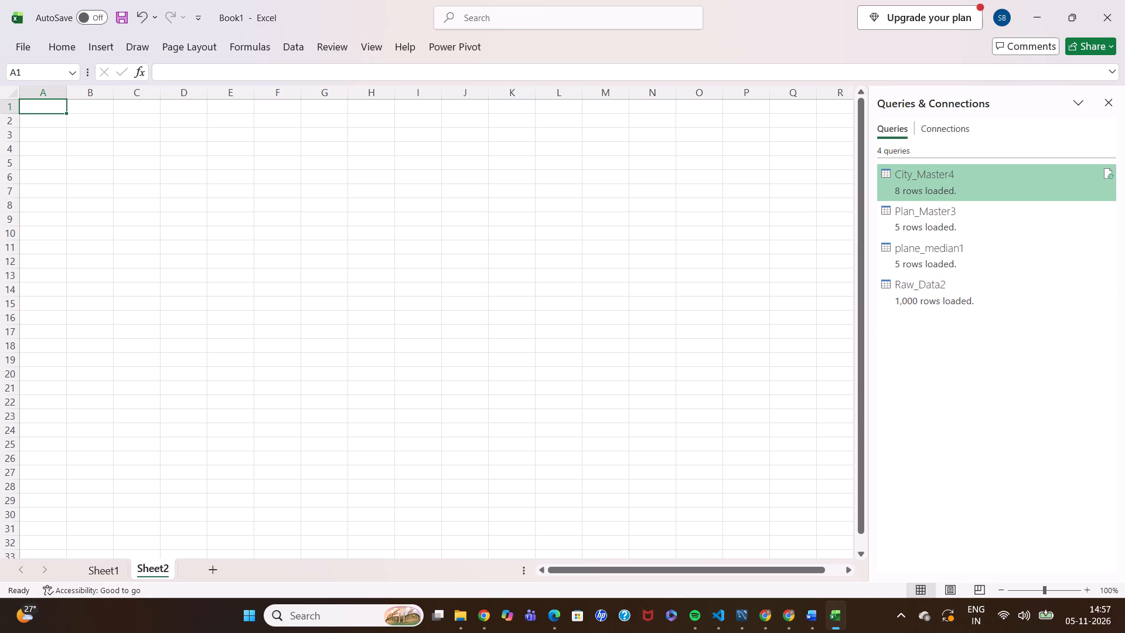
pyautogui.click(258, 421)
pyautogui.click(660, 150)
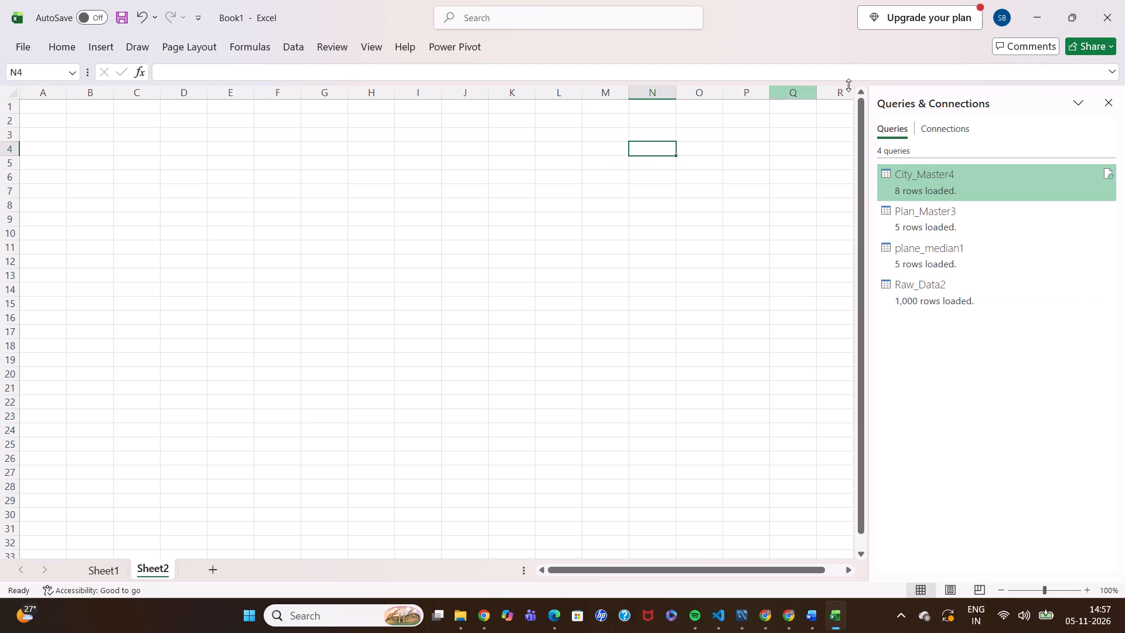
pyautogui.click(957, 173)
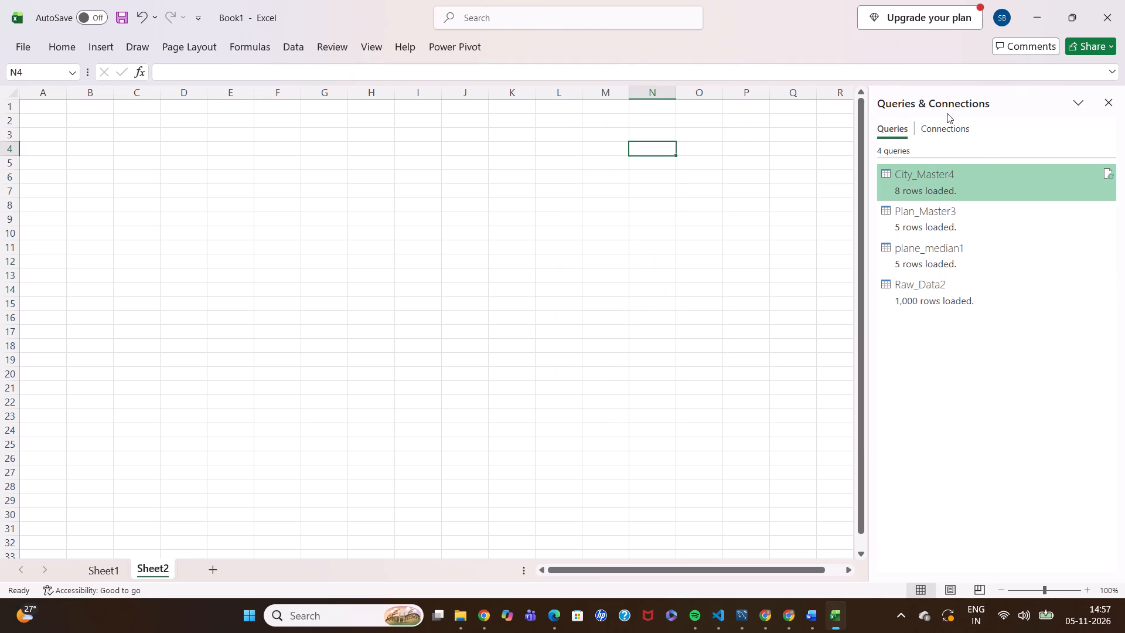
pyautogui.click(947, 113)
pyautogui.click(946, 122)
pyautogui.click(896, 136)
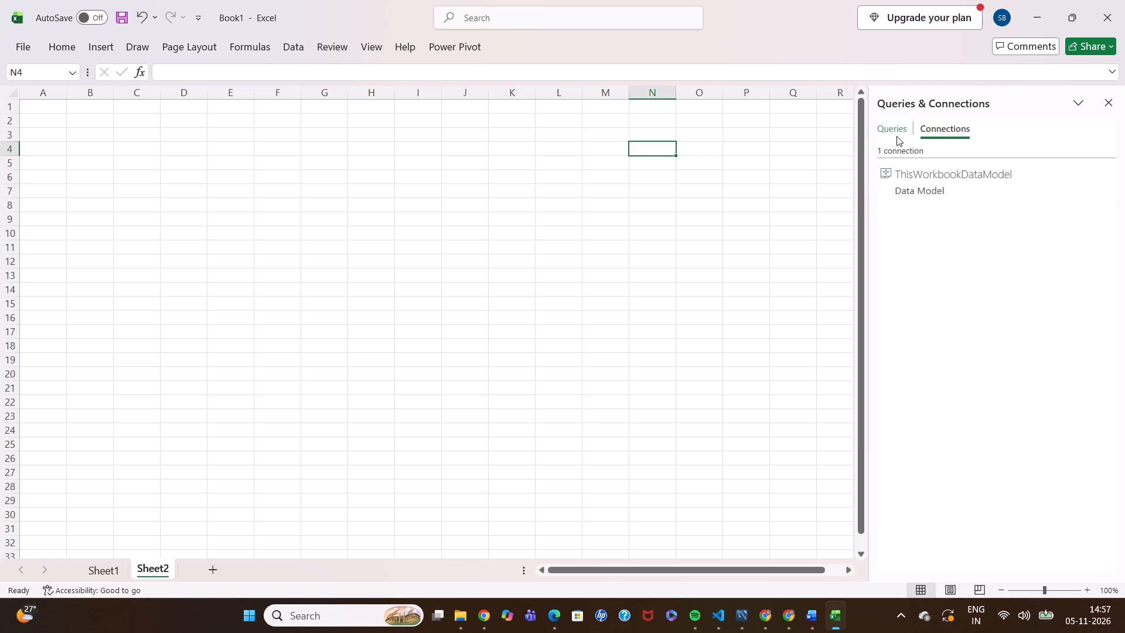
pyautogui.click(1101, 16)
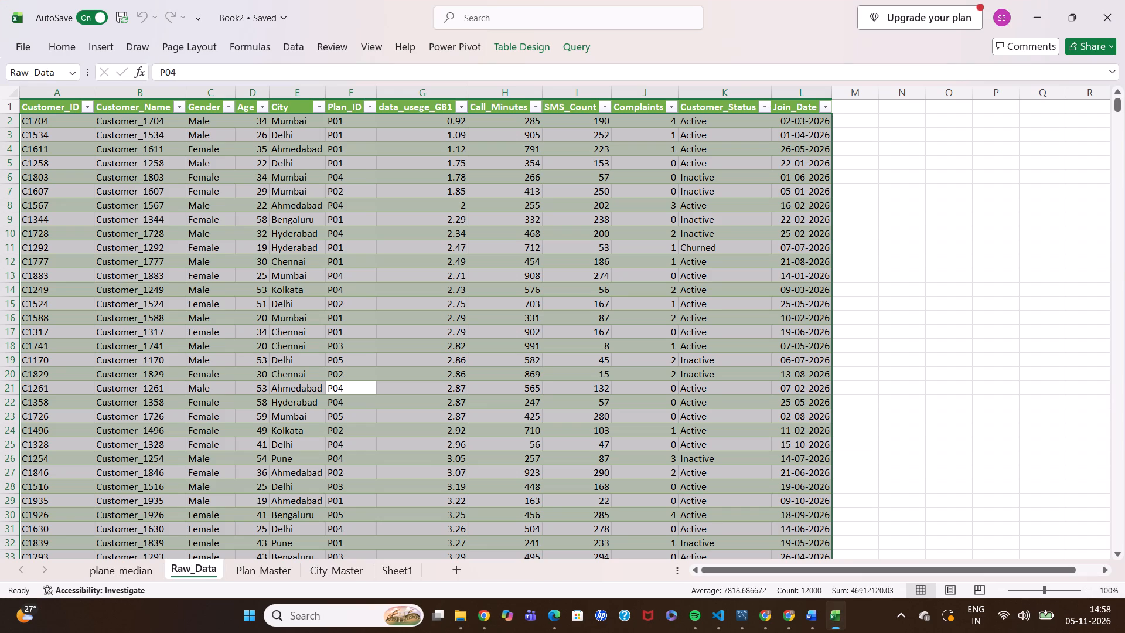
pyautogui.click(347, 260)
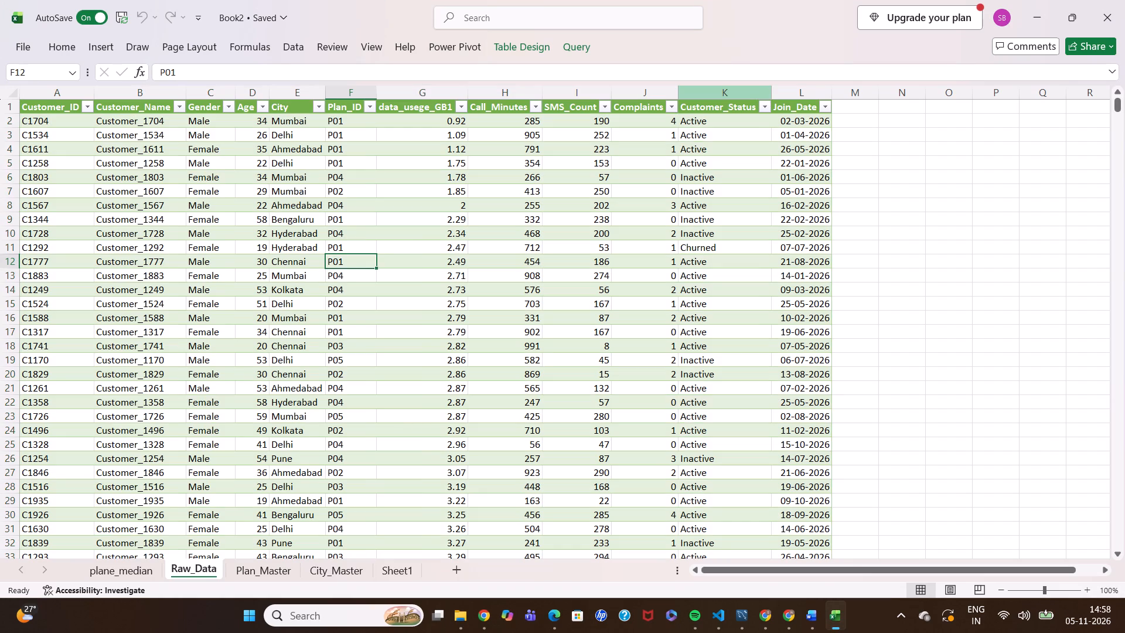
# Add a new column headed base_paln in cell M1, directly after Join_Date on the Raw_Data sheet.
pyautogui.click(848, 106)
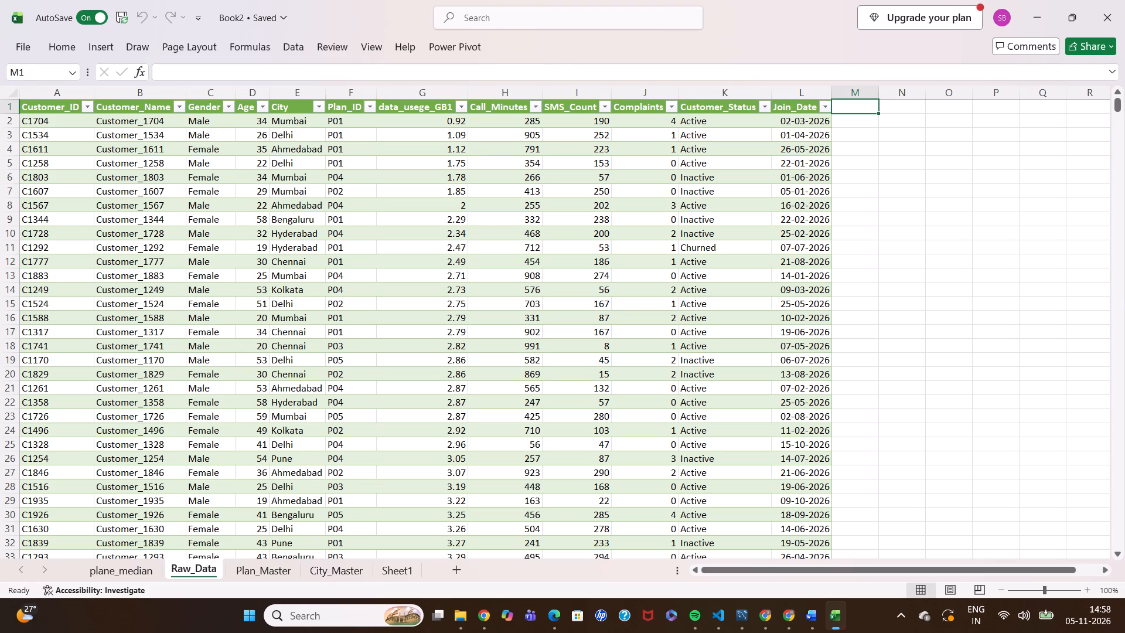
pyautogui.write('base')
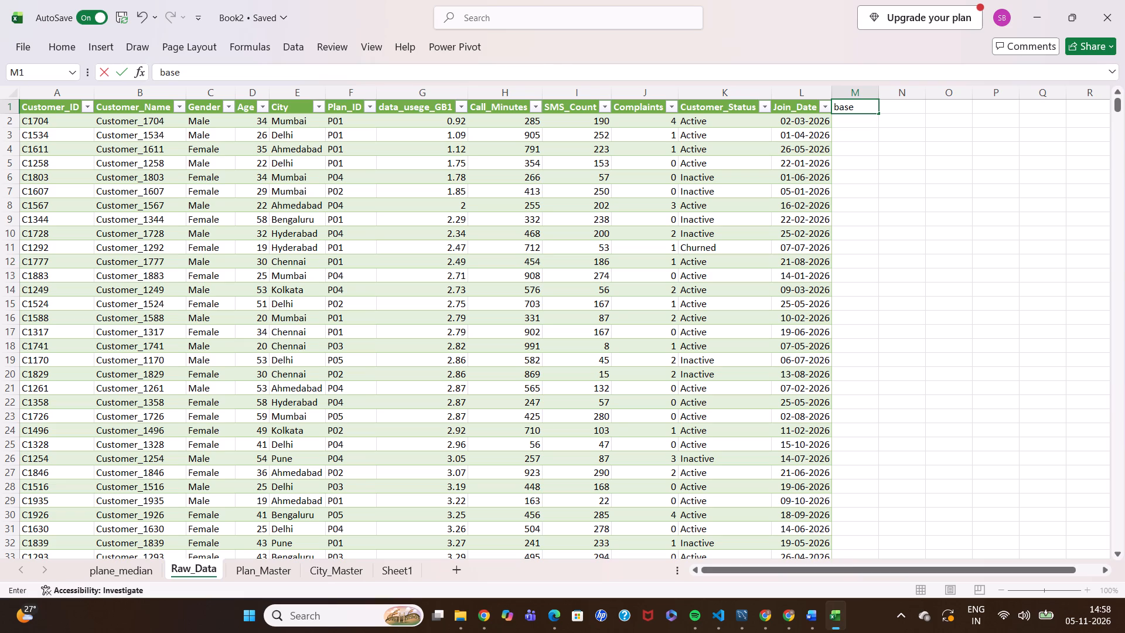
pyautogui.write('_paln')
pyautogui.press('Return')
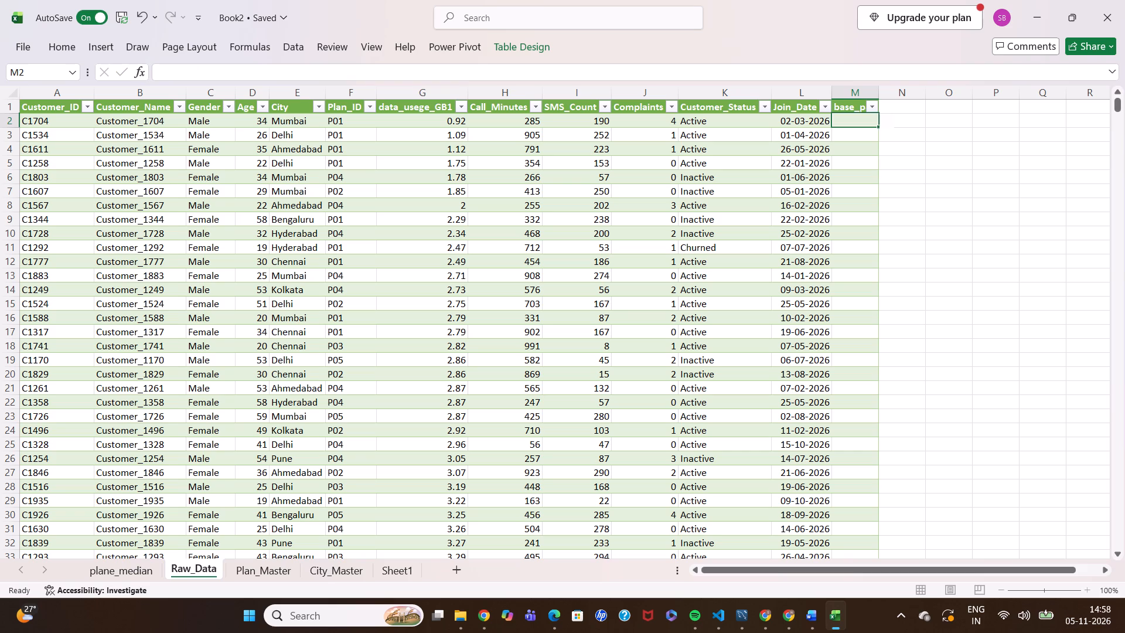
# Start a VLOOKUP formula in cell O3 with the Plan_ID of row 3 as the lookup value.
pyautogui.click(956, 134)
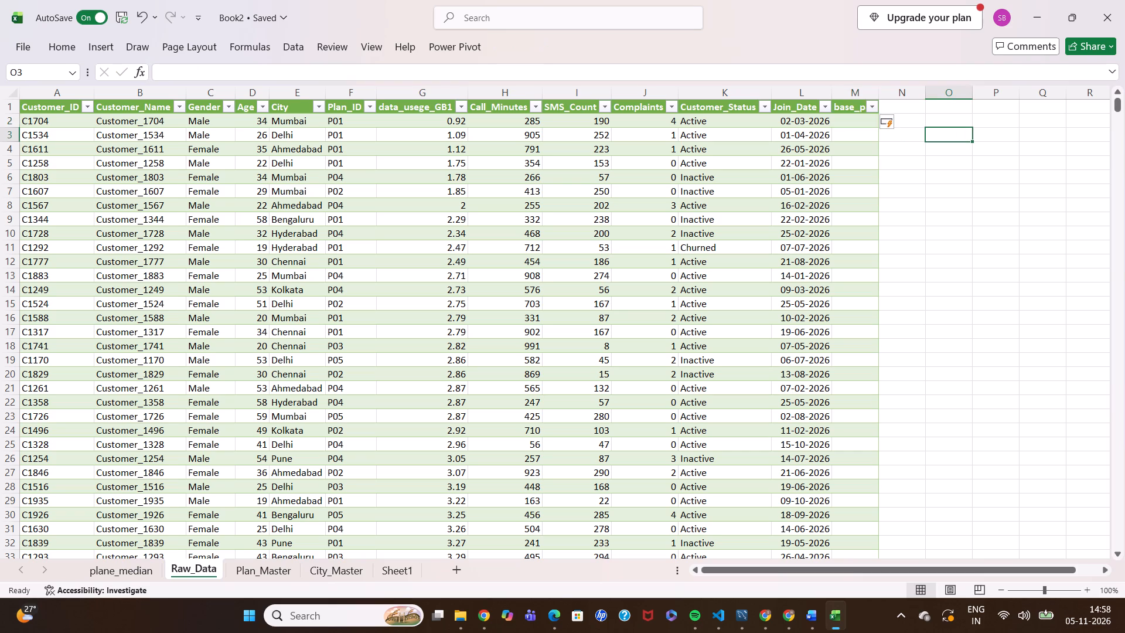
pyautogui.press('=')
pyautogui.write('vl')
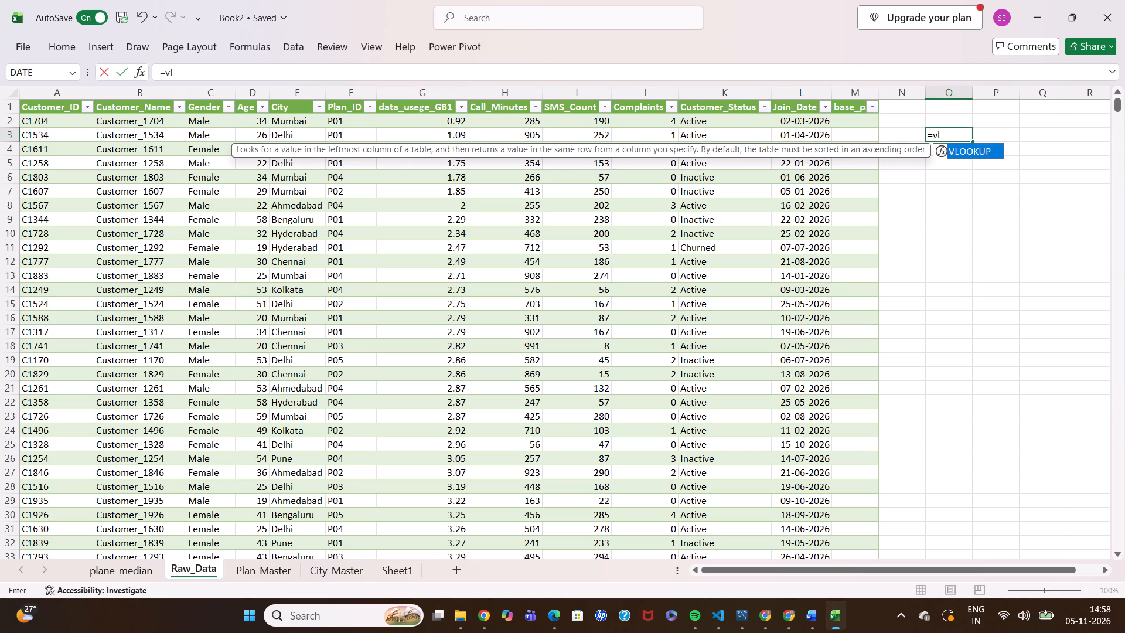
pyautogui.click(966, 151)
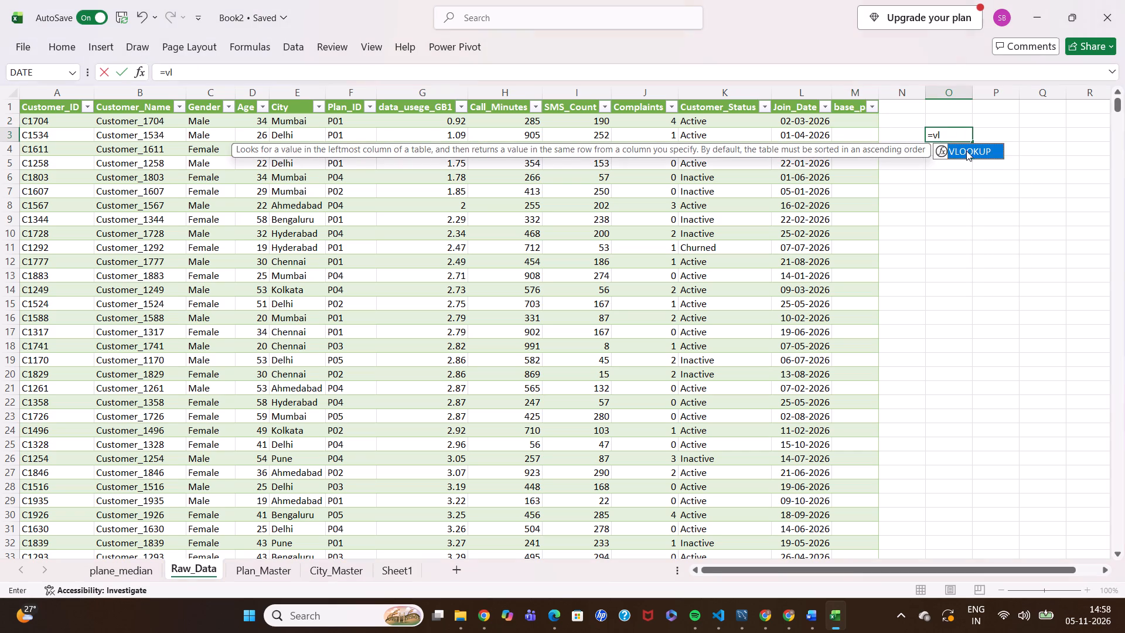
pyautogui.doubleClick(966, 151)
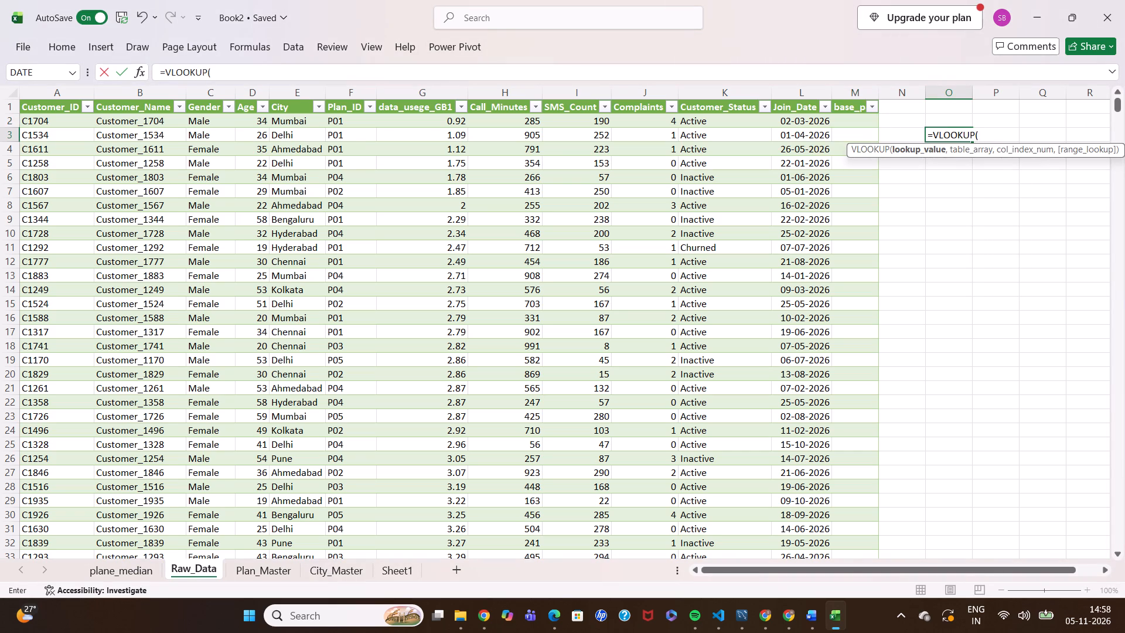
pyautogui.click(339, 135)
pyautogui.press(',')
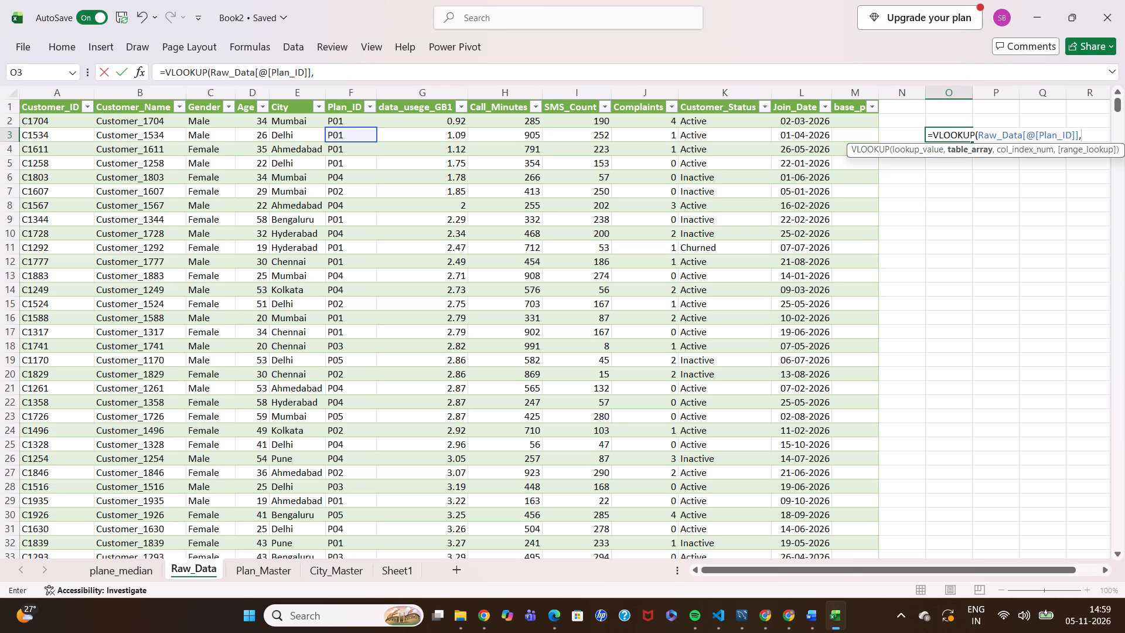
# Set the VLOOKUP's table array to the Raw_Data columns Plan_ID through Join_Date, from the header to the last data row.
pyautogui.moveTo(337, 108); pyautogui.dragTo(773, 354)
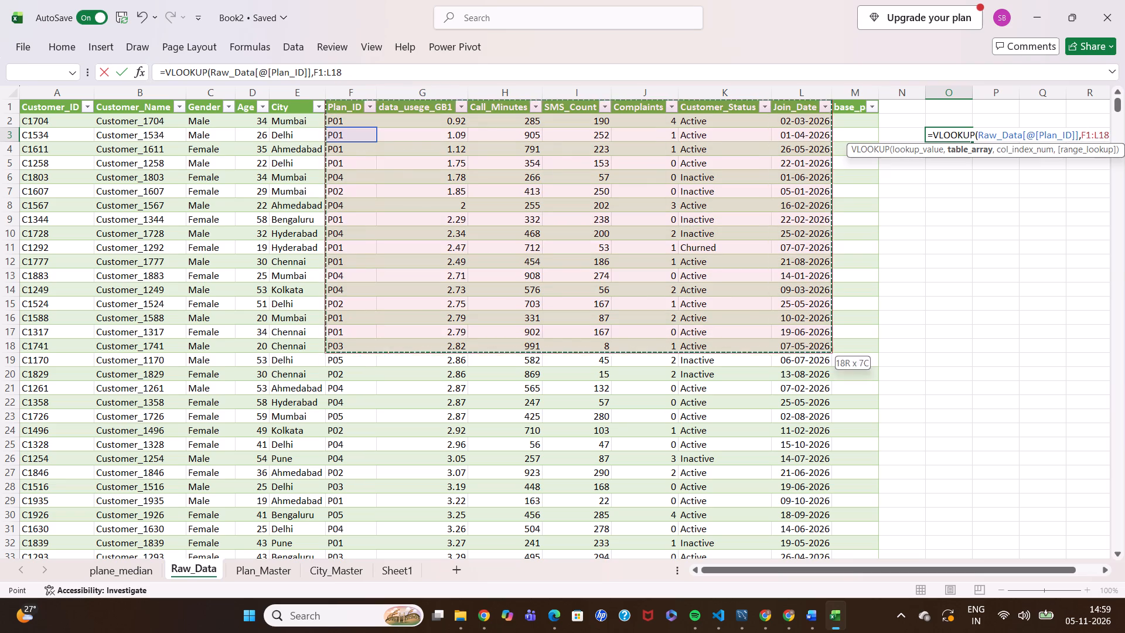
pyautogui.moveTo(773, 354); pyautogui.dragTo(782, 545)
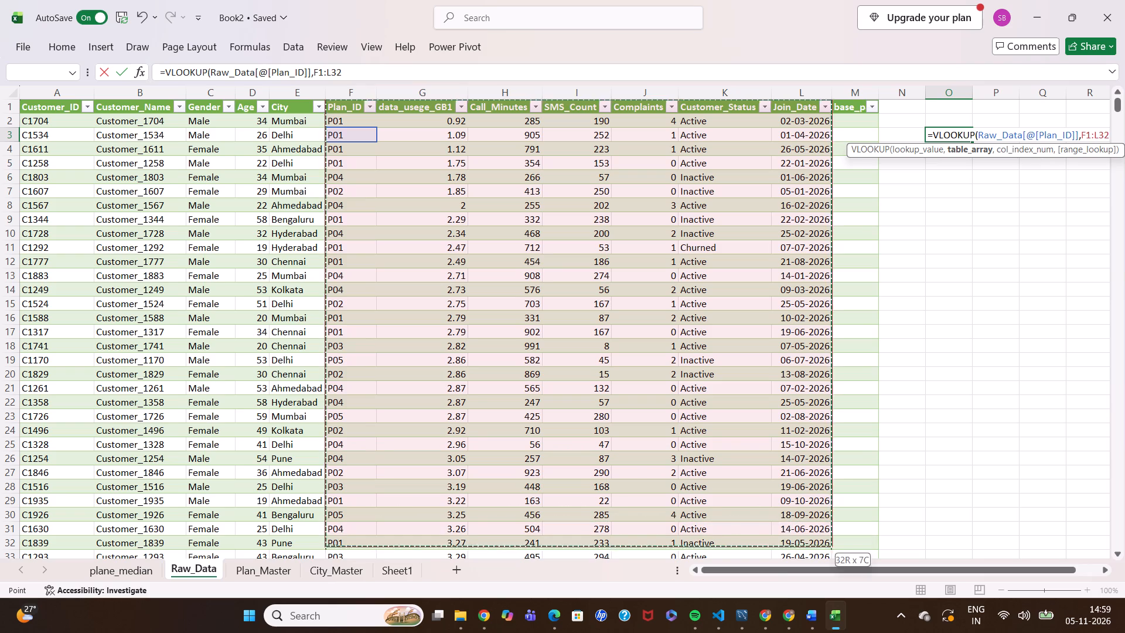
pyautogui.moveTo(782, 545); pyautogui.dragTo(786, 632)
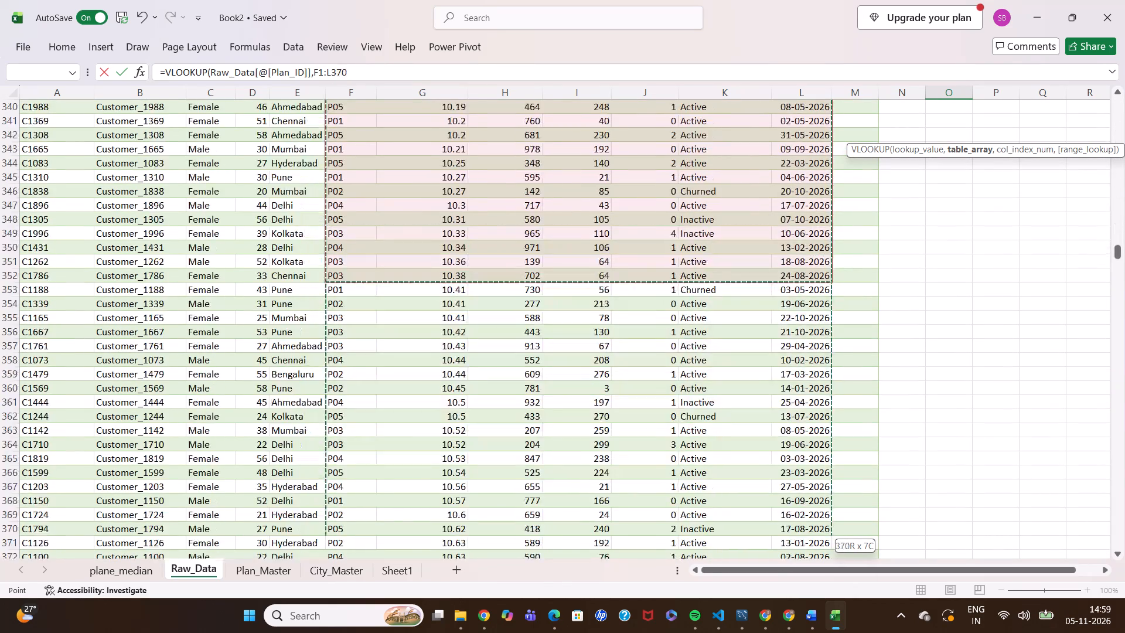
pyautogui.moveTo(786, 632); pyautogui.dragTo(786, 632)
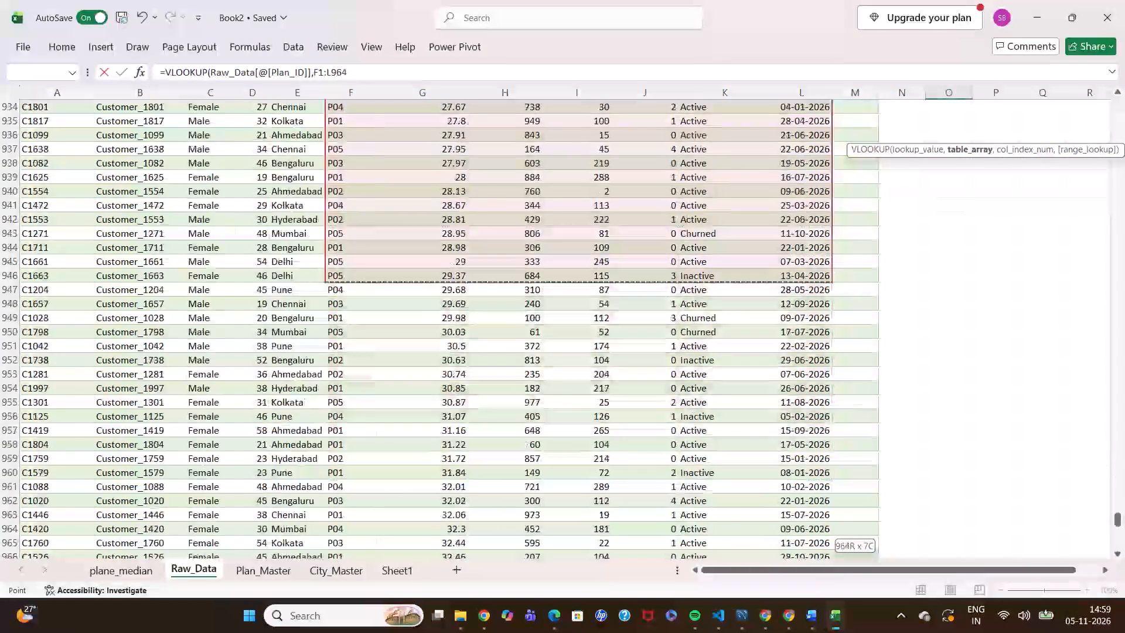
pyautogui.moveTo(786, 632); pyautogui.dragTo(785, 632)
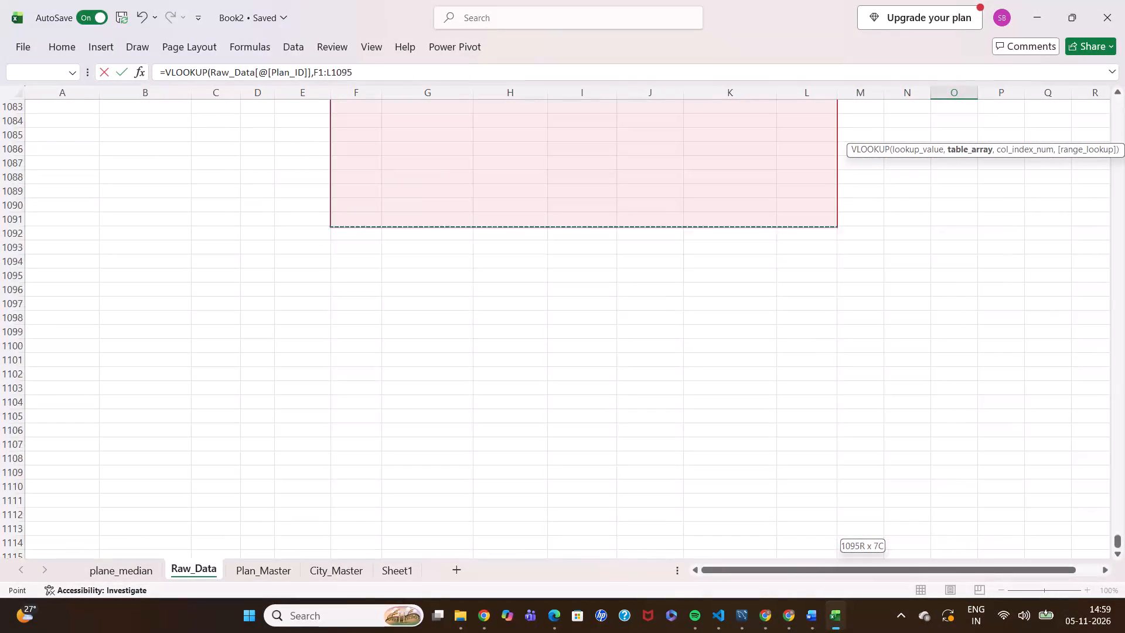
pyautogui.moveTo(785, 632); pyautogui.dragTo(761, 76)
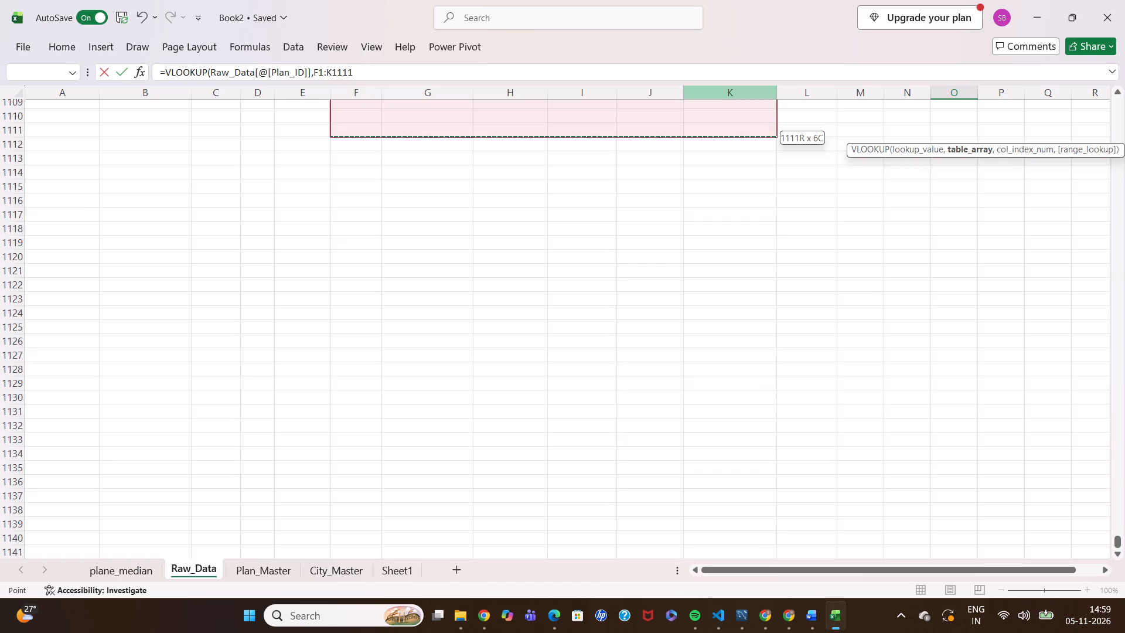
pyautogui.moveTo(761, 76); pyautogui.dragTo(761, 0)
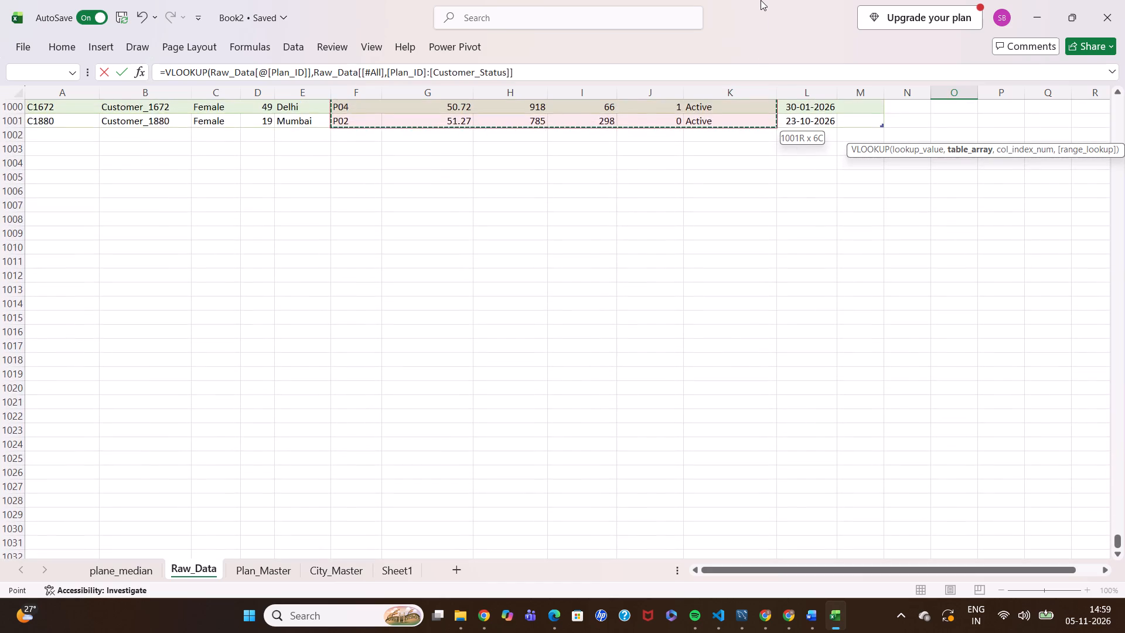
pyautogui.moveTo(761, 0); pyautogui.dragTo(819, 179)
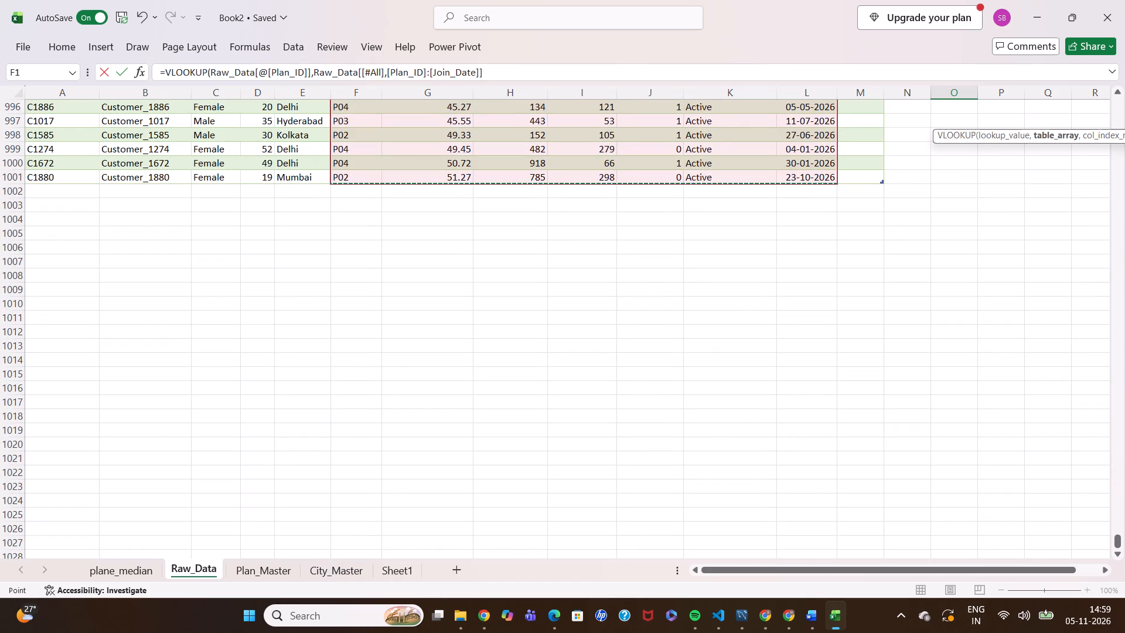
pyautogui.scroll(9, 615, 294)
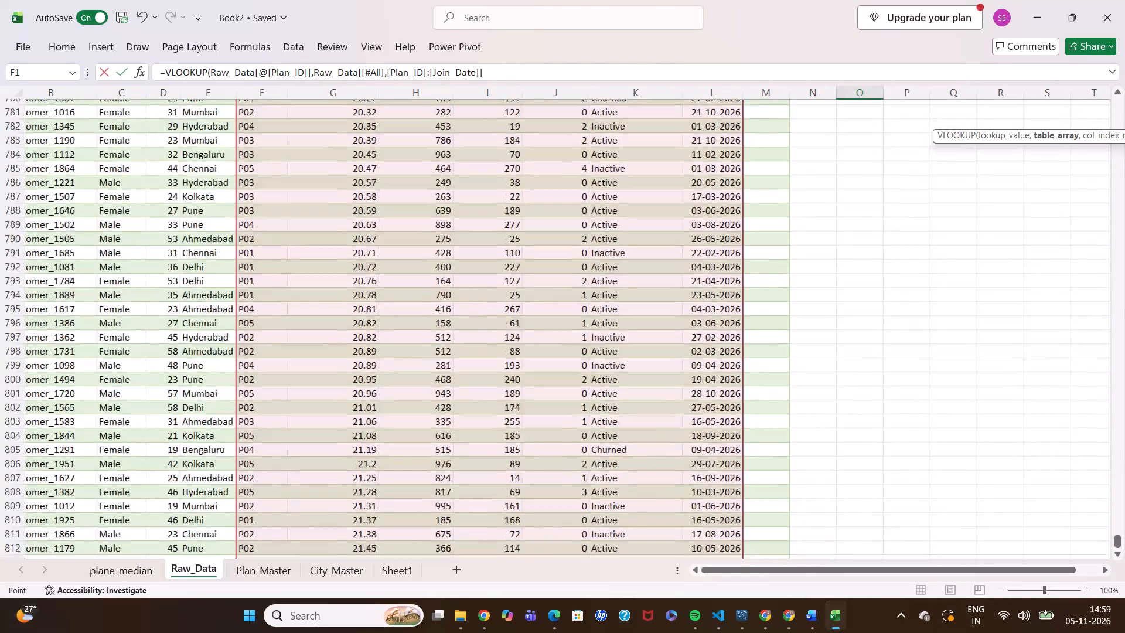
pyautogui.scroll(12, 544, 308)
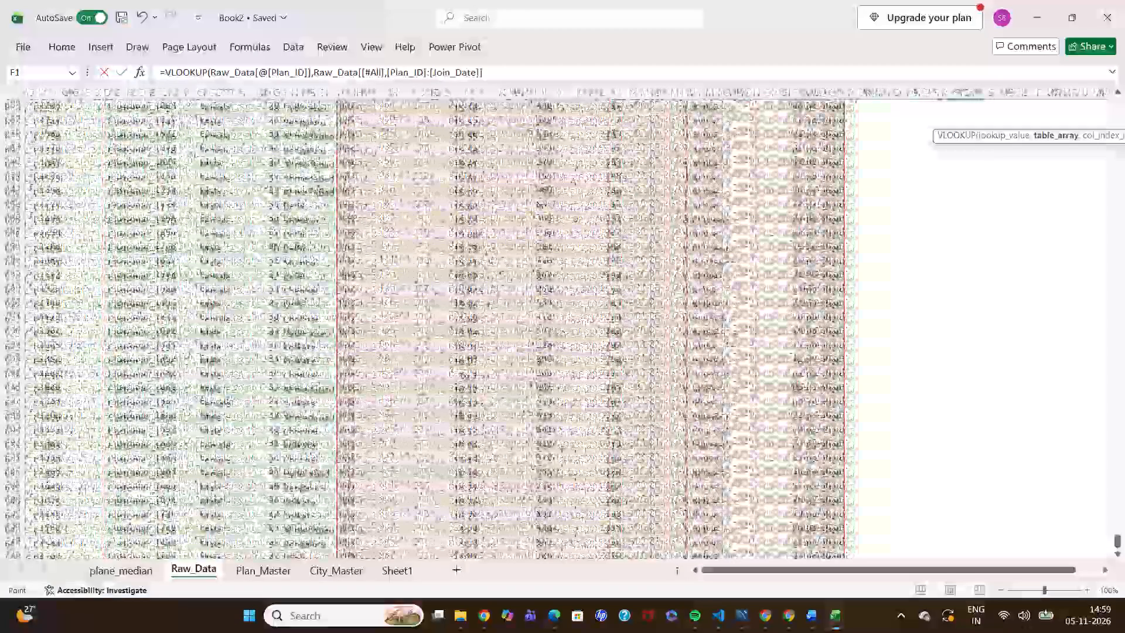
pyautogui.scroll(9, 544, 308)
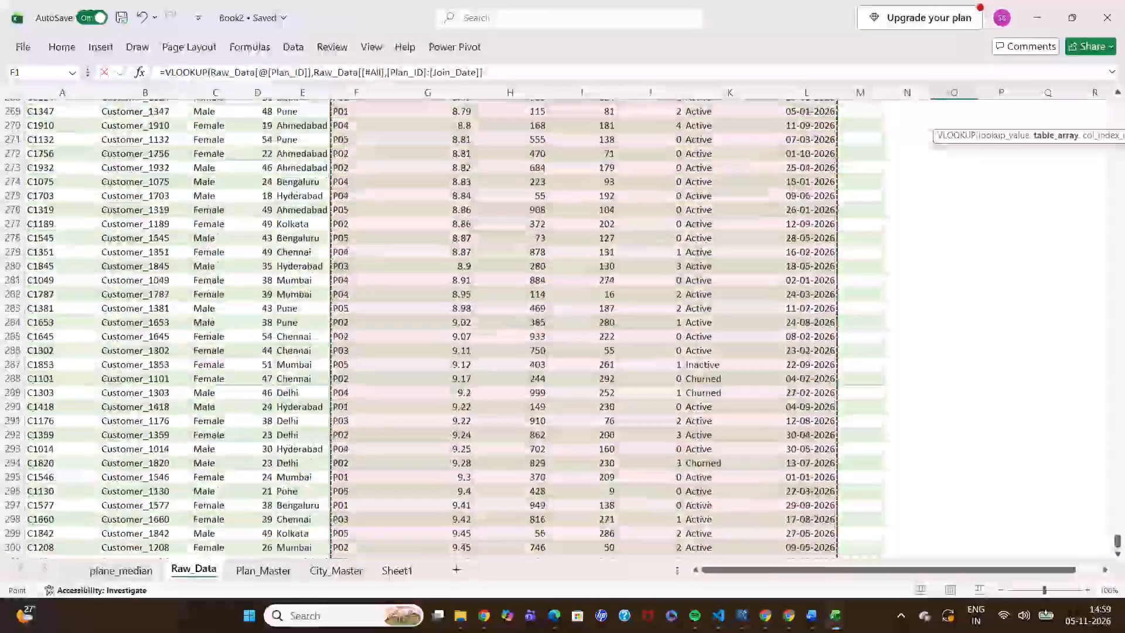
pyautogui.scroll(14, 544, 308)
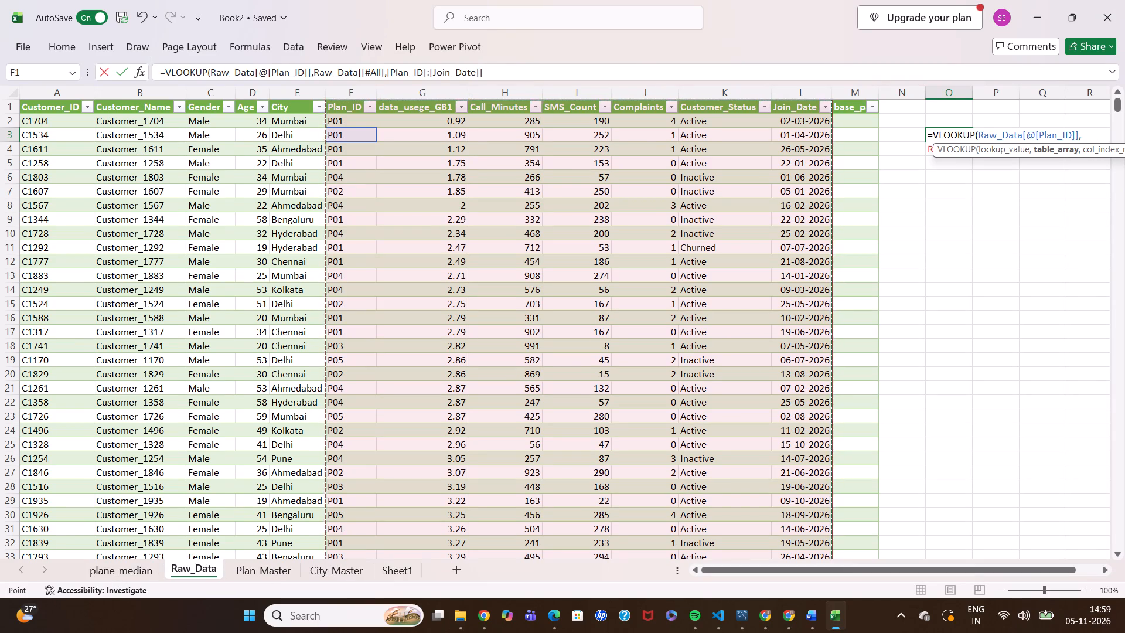
# Clear the unfinished VLOOKUP formula from cell O3 on the Raw_Data sheet and close the Book2 workbook.
pyautogui.click(1107, 244)
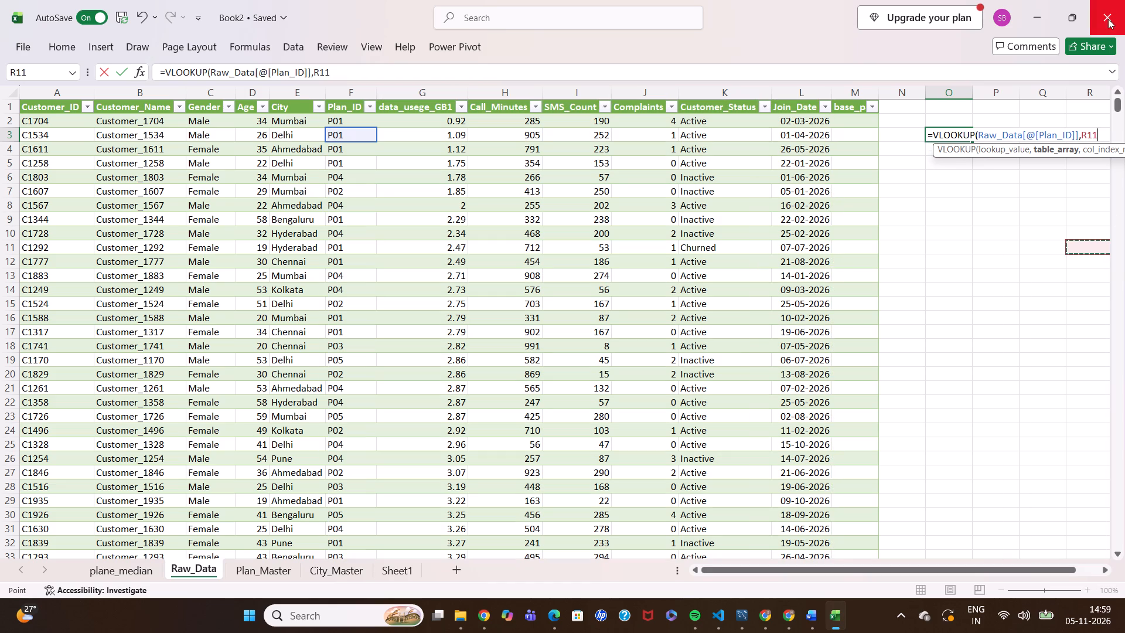
pyautogui.click(1105, 21)
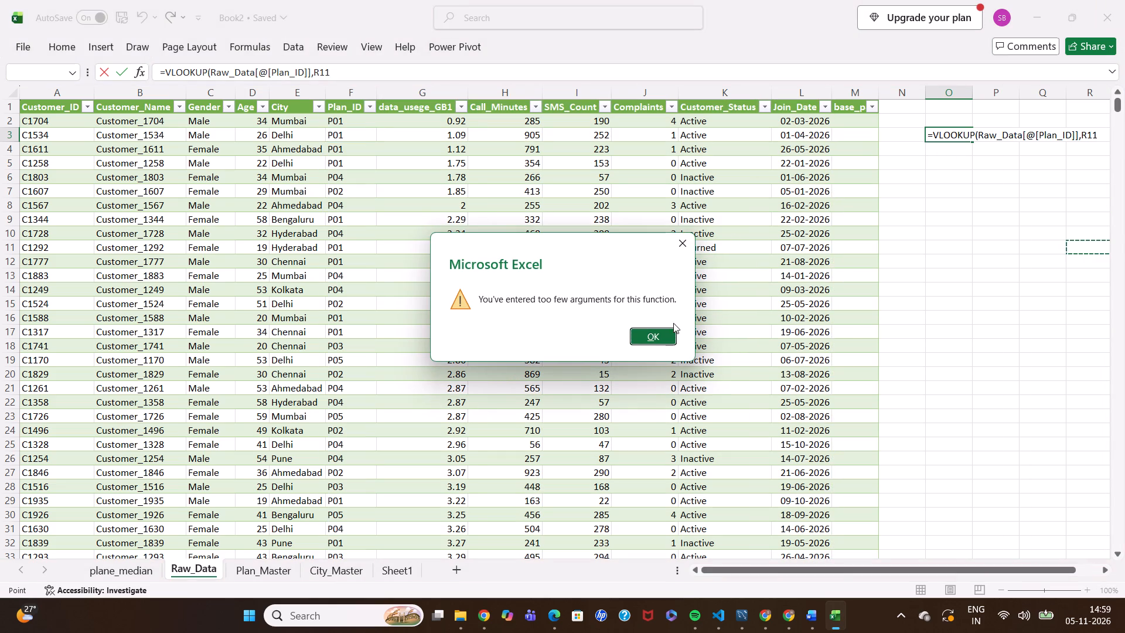
pyautogui.click(657, 341)
pyautogui.click(655, 341)
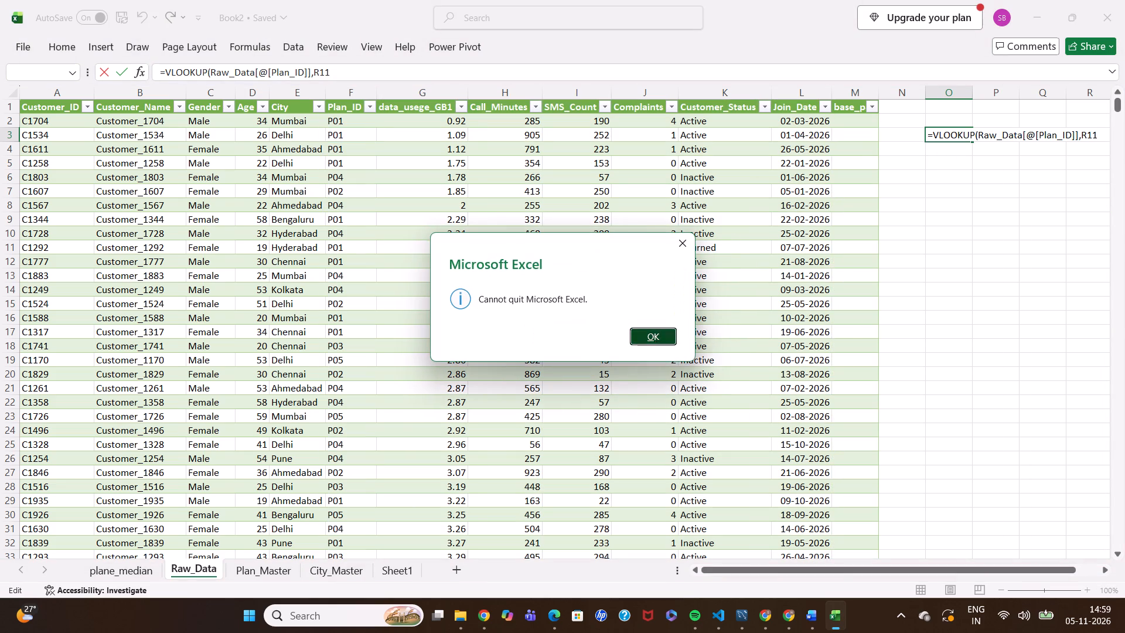
pyautogui.press('BackSpace')
pyautogui.press('BackSpace')
pyautogui.press('BackSpace')
pyautogui.press('BackSpace')
pyautogui.press('BackSpace')
pyautogui.press('BackSpace')
pyautogui.press('BackSpace')
pyautogui.press('BackSpace')
pyautogui.press('BackSpace')
pyautogui.press('BackSpace')
pyautogui.press('BackSpace')
pyautogui.press('BackSpace')
pyautogui.press('BackSpace')
pyautogui.press('BackSpace')
pyautogui.press('BackSpace')
pyautogui.press('BackSpace')
pyautogui.press('BackSpace')
pyautogui.press('BackSpace')
pyautogui.press('BackSpace')
pyautogui.press('BackSpace')
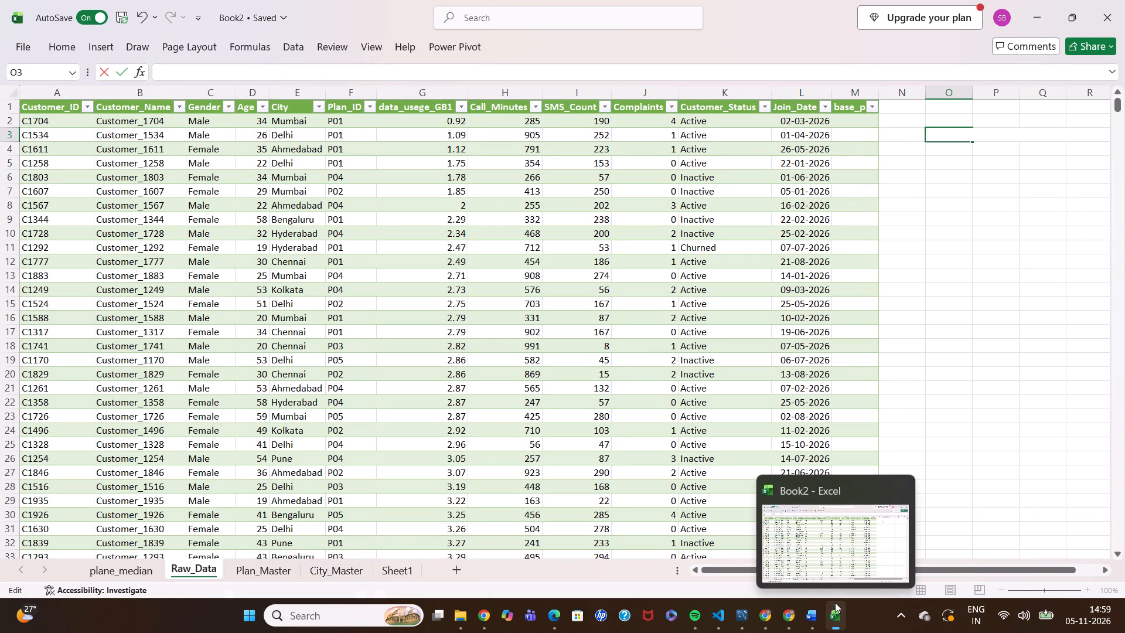
pyautogui.click(1099, 25)
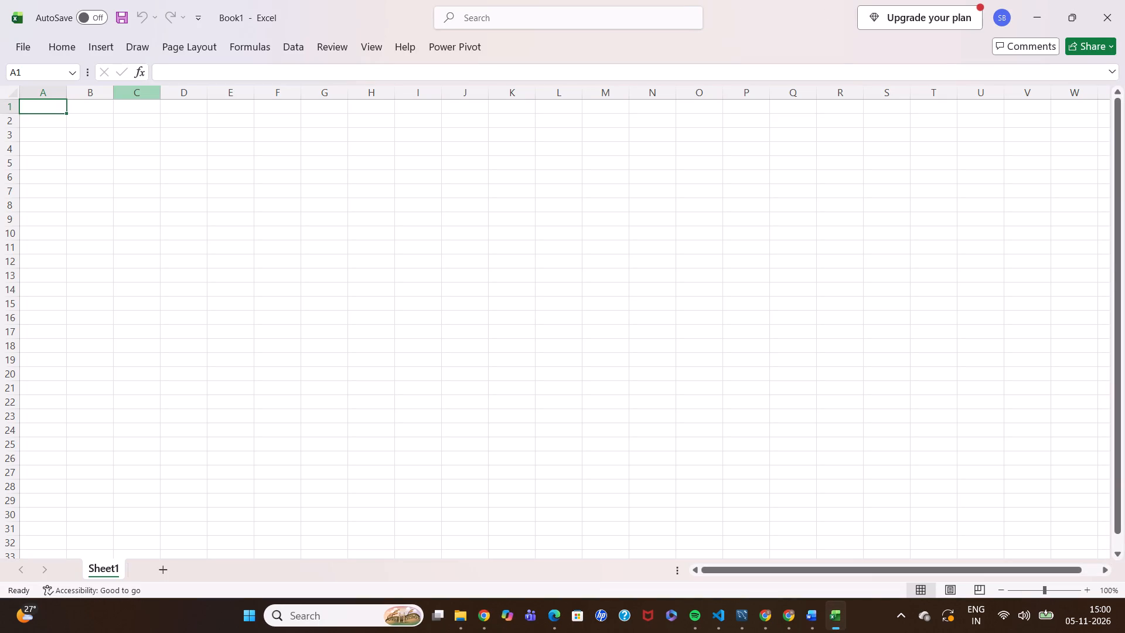
# Import Book2 from the 10000coders > excel > practices folder as an Excel workbook data source.
pyautogui.click(291, 45)
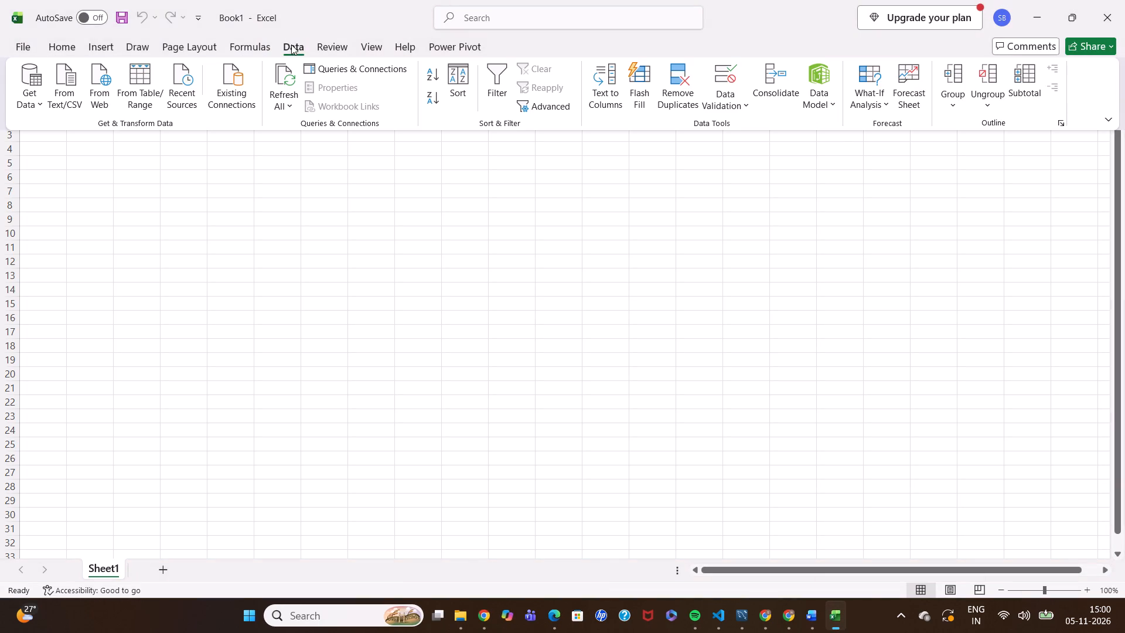
pyautogui.click(41, 102)
pyautogui.click(227, 130)
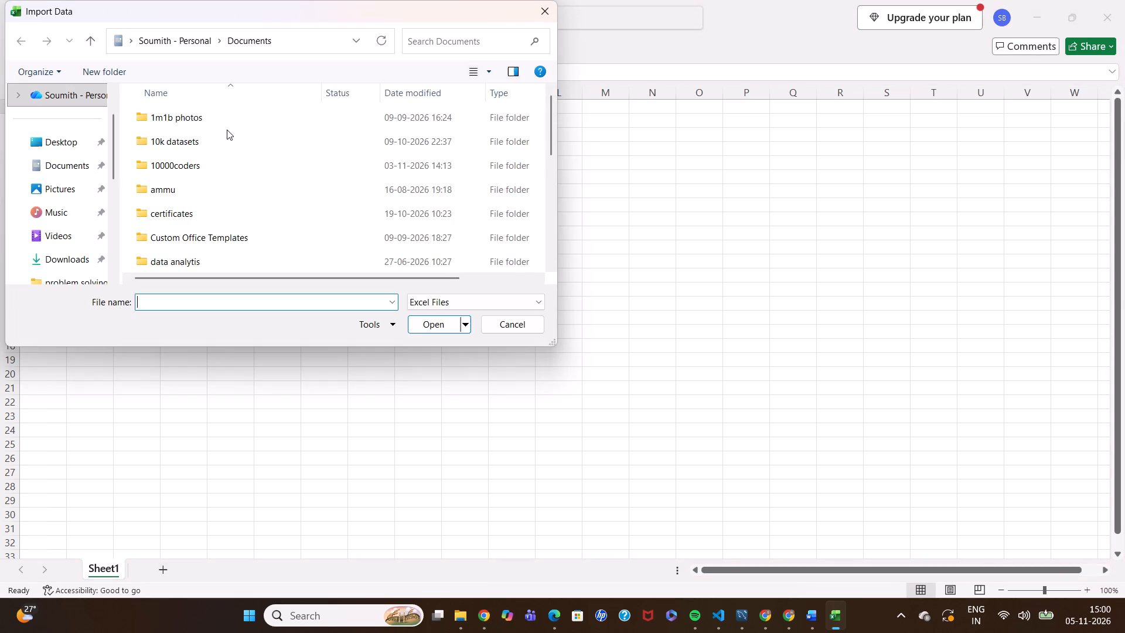
pyautogui.doubleClick(156, 161)
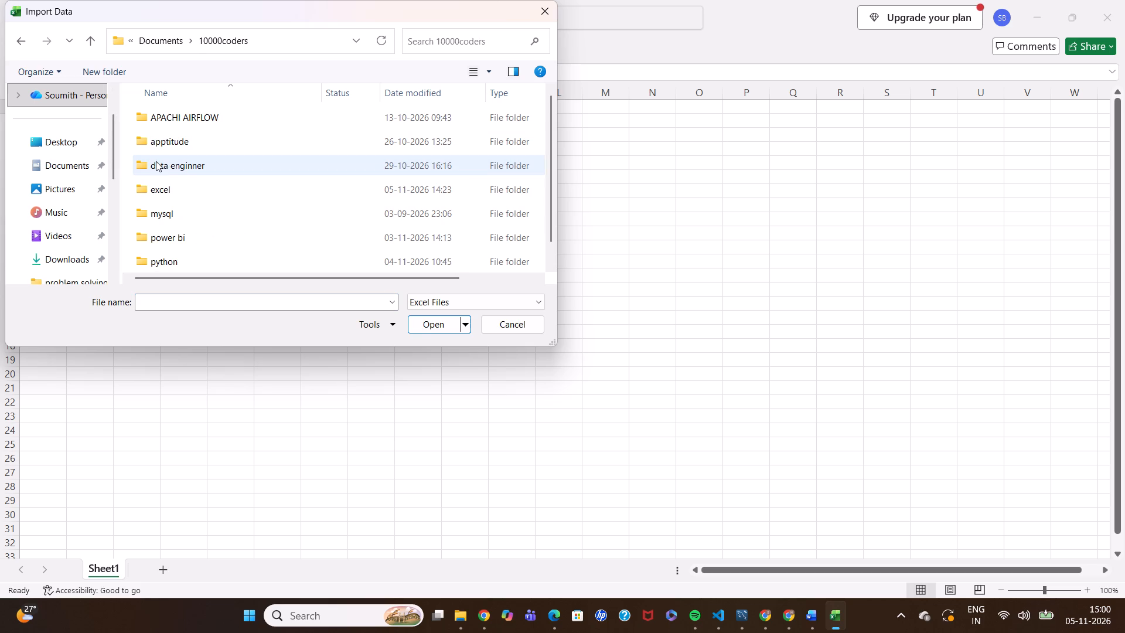
pyautogui.doubleClick(171, 189)
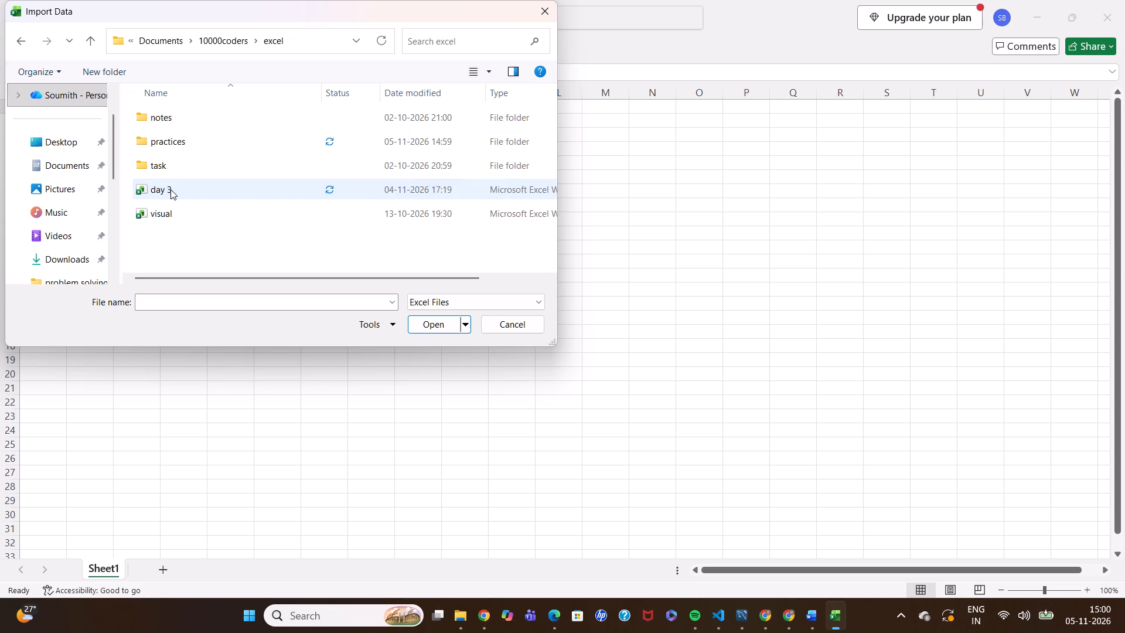
pyautogui.doubleClick(176, 139)
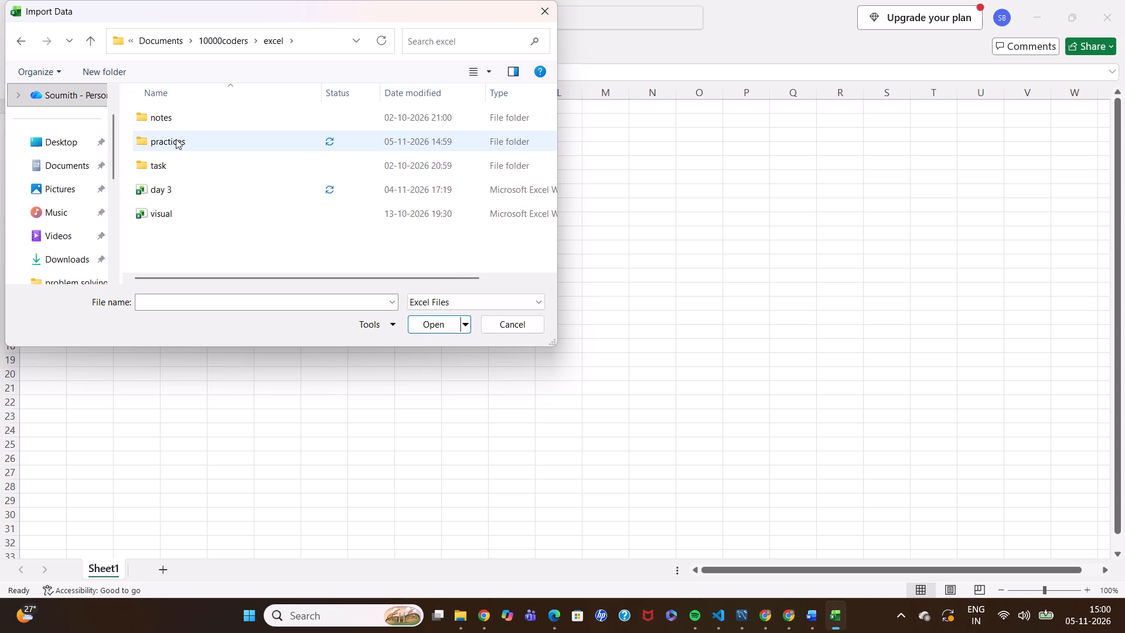
pyautogui.click(178, 116)
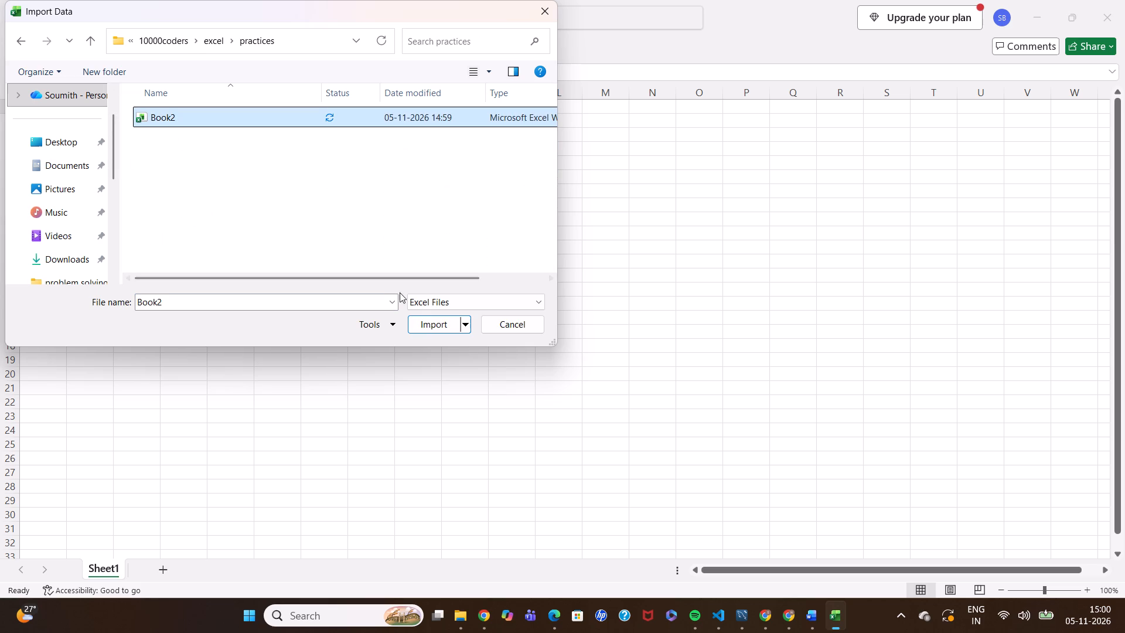
pyautogui.click(426, 322)
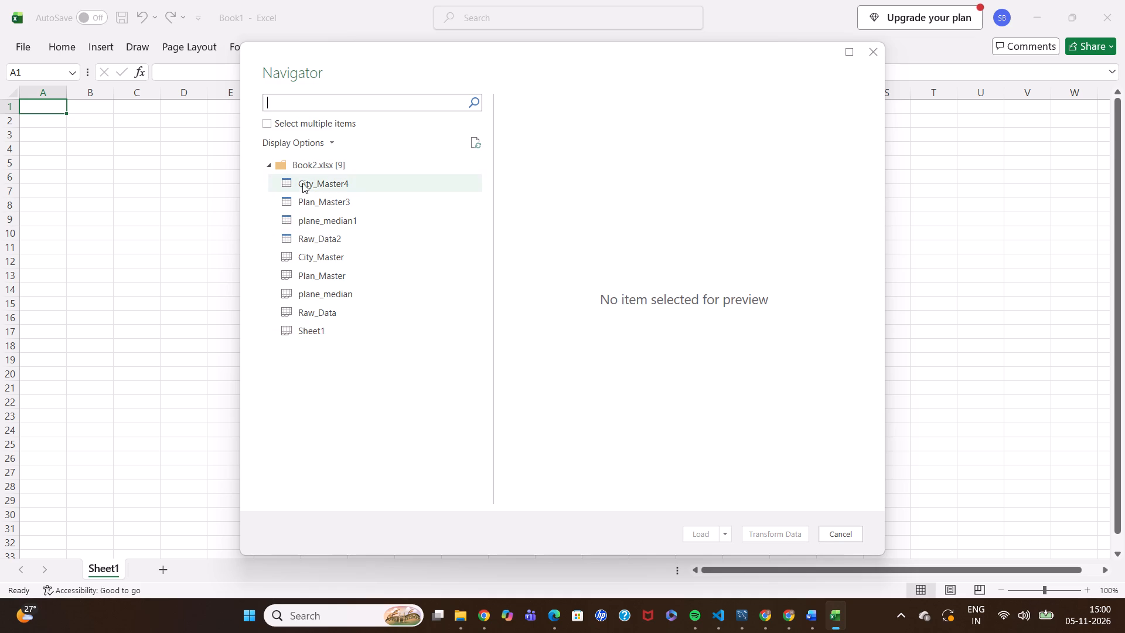
# Preview Raw_Data2, plane_median, Raw_Data and plane_median1 in the Navigator, examining the raw data's columns across to the last one.
pyautogui.click(304, 240)
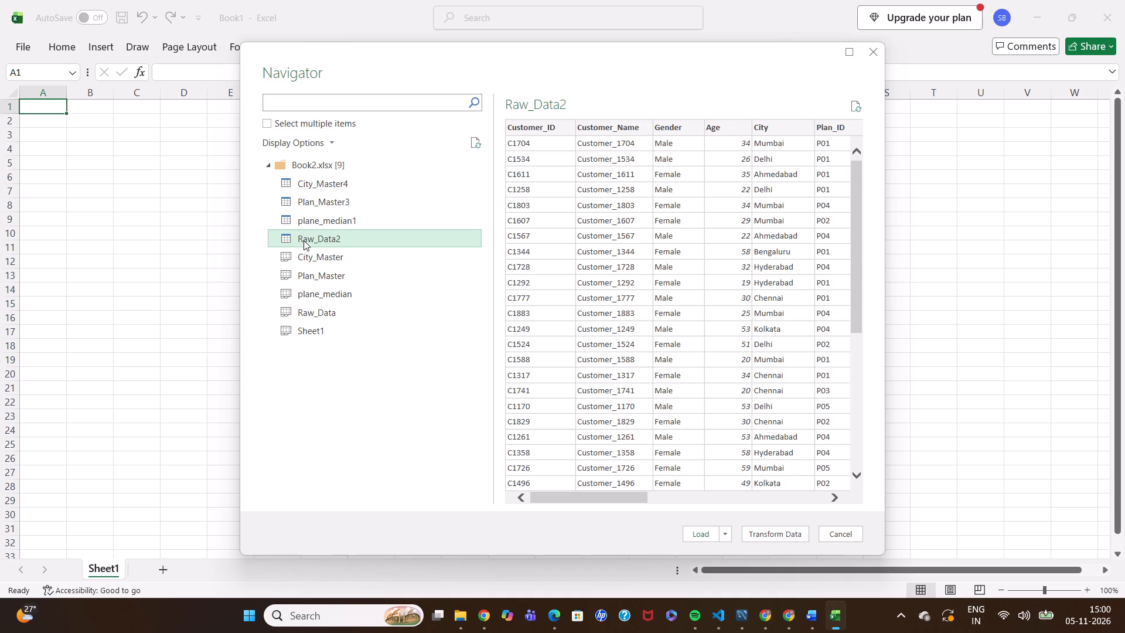
pyautogui.hscroll(-1, 718, 308)
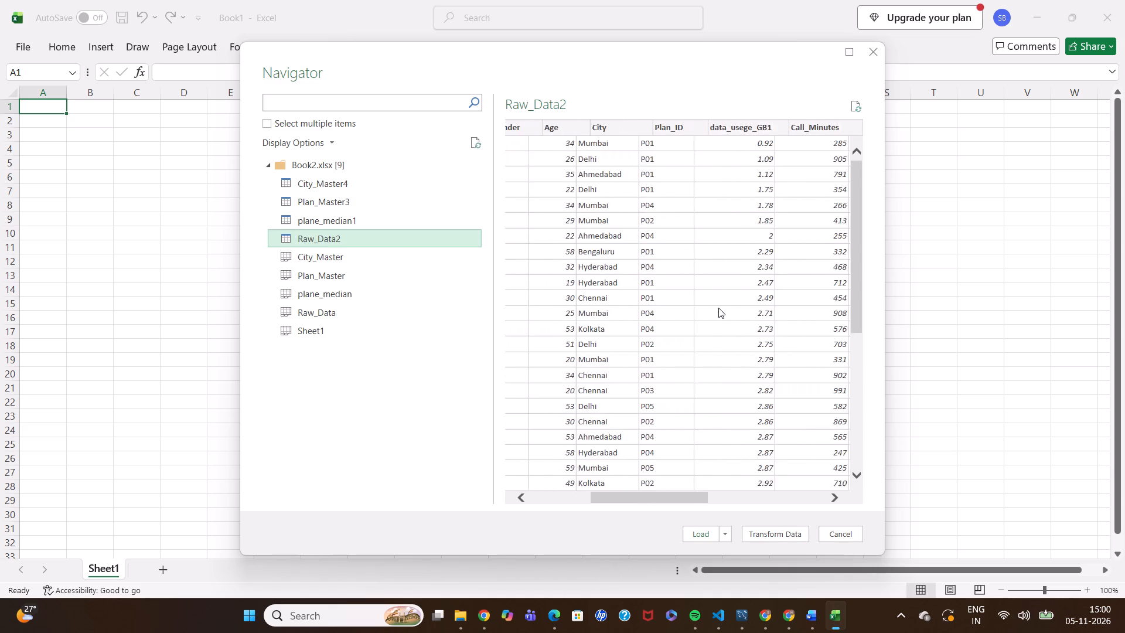
pyautogui.hscroll(-3, 718, 308)
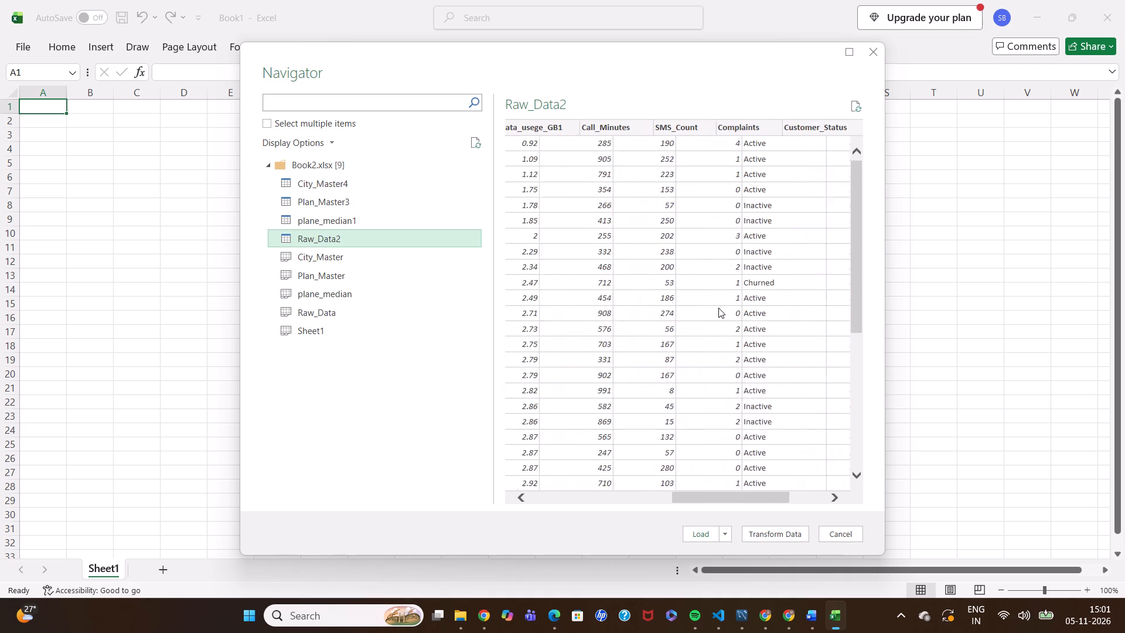
pyautogui.hscroll(-1, 718, 308)
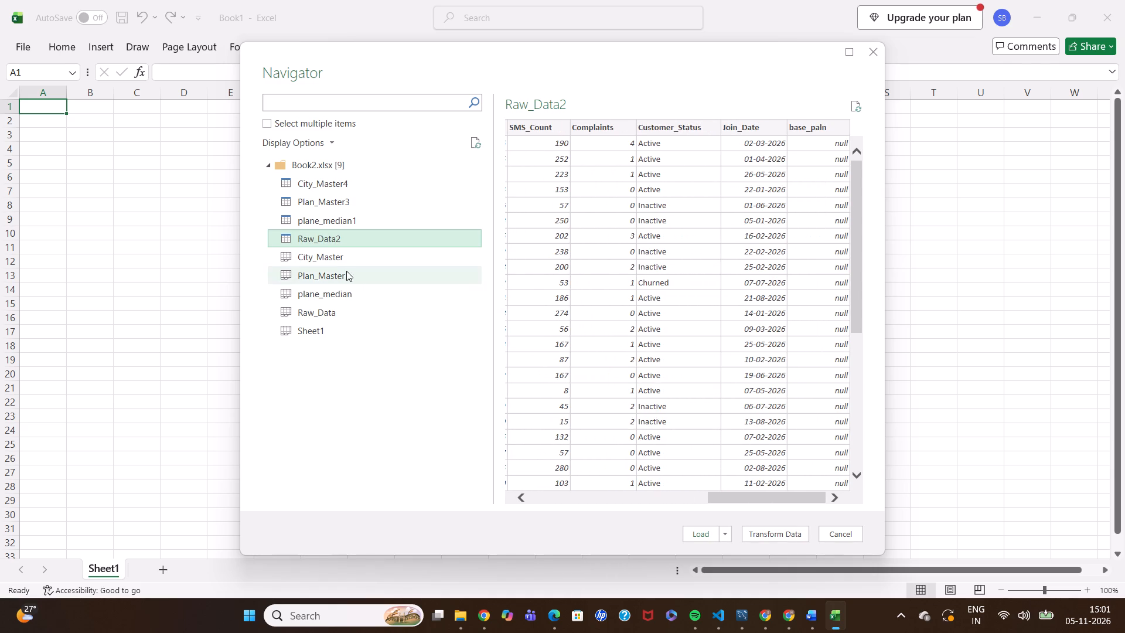
pyautogui.click(336, 292)
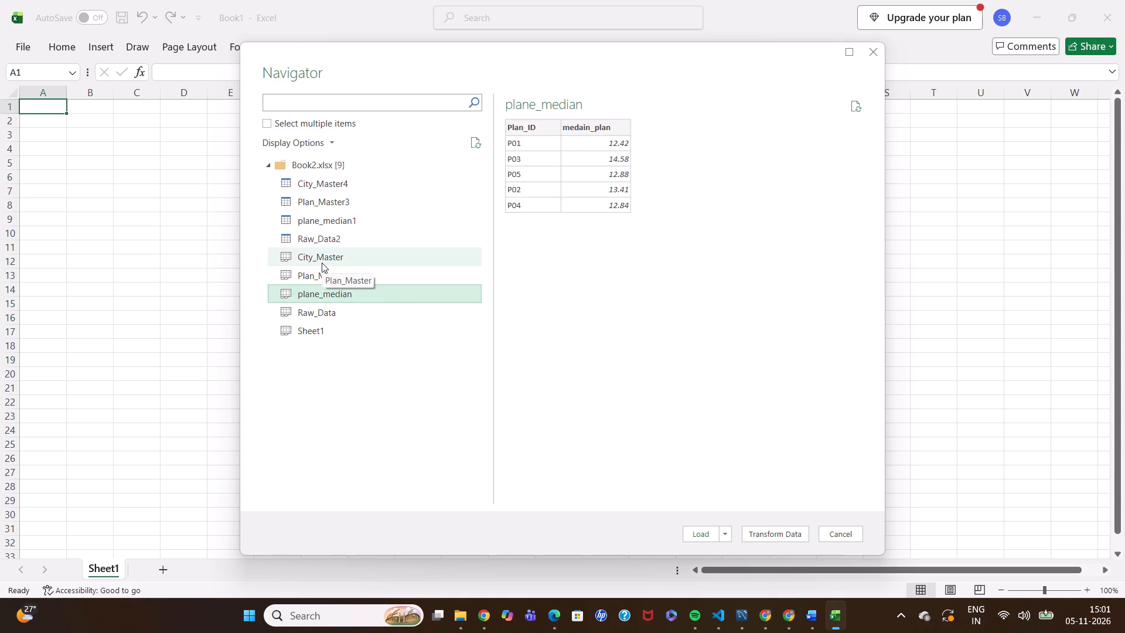
pyautogui.click(315, 311)
pyautogui.hscroll(-2, 659, 321)
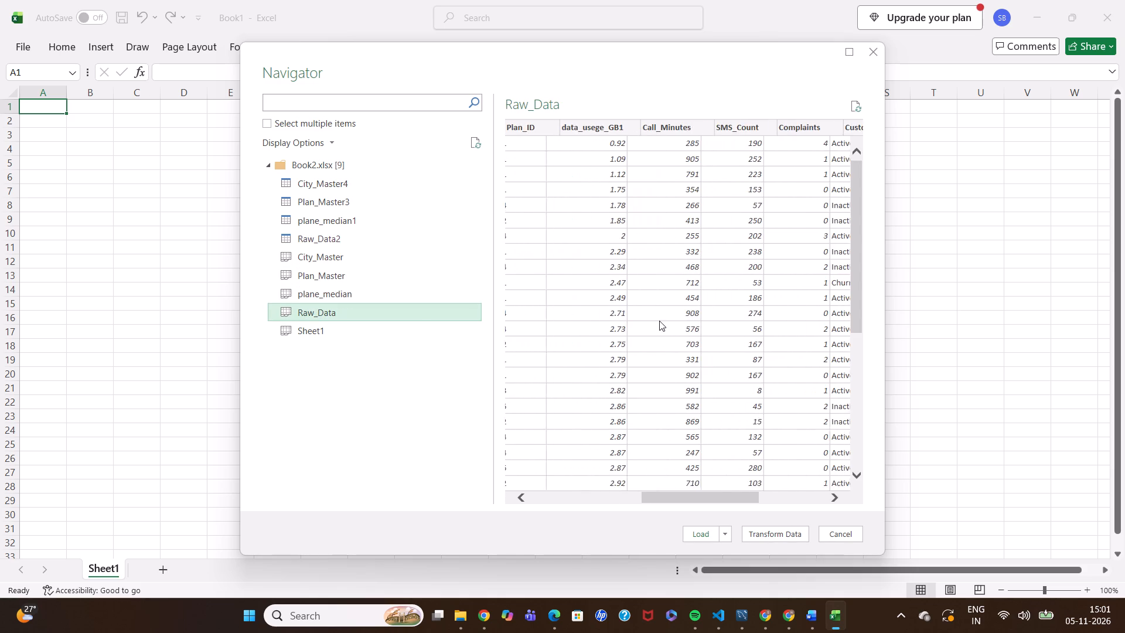
pyautogui.hscroll(-4, 659, 321)
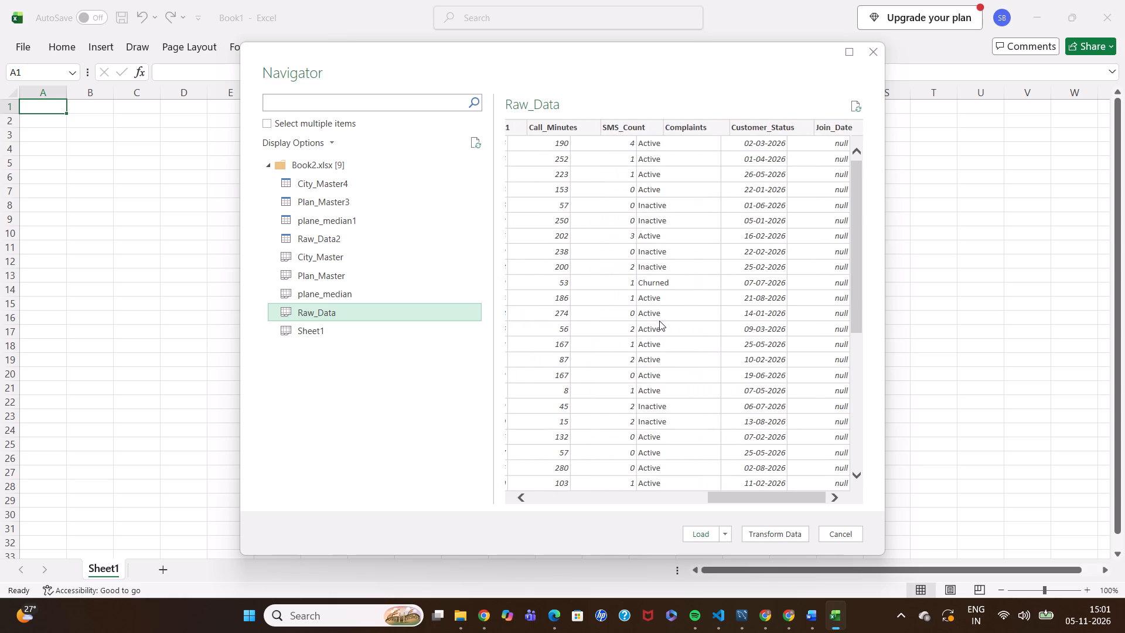
pyautogui.moveTo(659, 321); pyautogui.dragTo(507, 268)
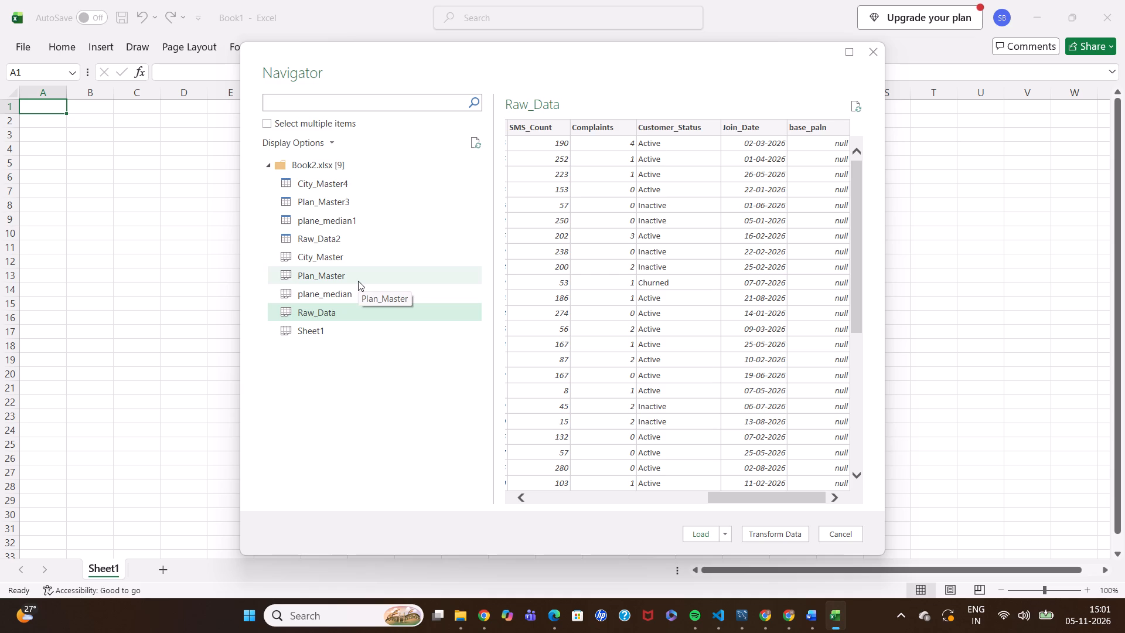
pyautogui.click(347, 223)
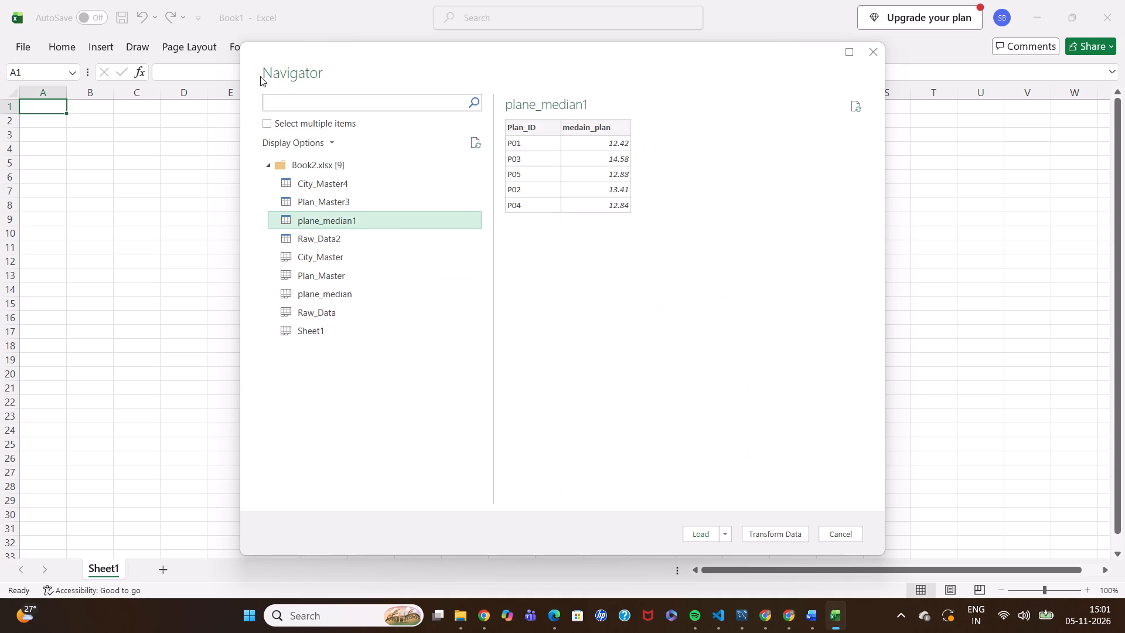
# Select the tables City_Master4, Plan_Master3, plane_median1 and Raw_Data2 together and open them in Power Query Editor for transformation.
pyautogui.click(265, 119)
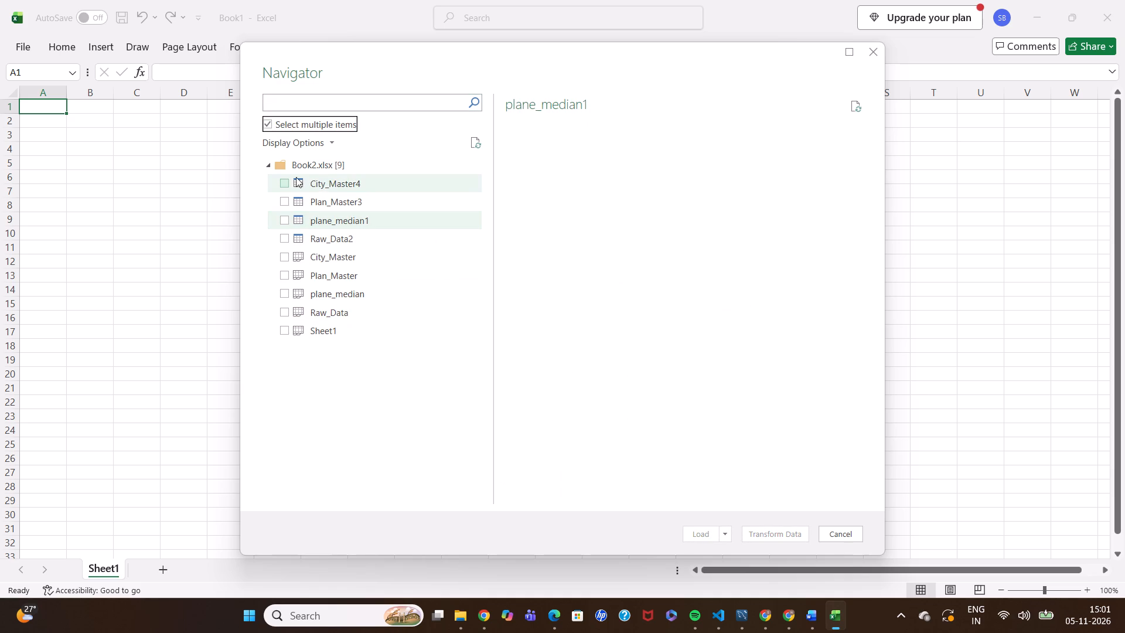
pyautogui.click(280, 182)
pyautogui.click(282, 200)
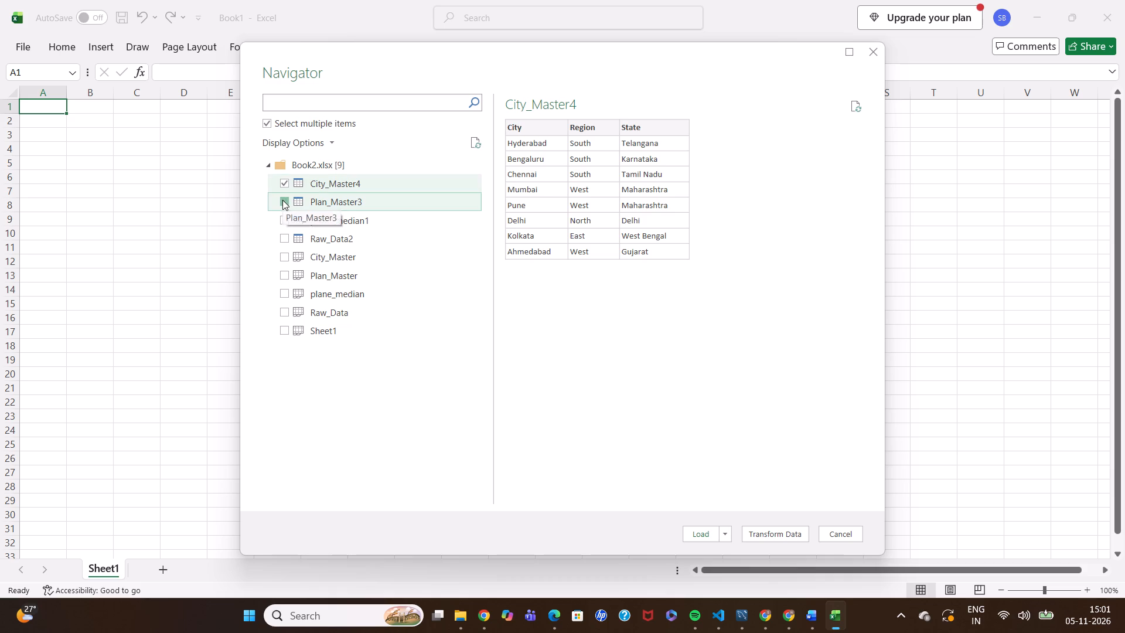
pyautogui.click(288, 222)
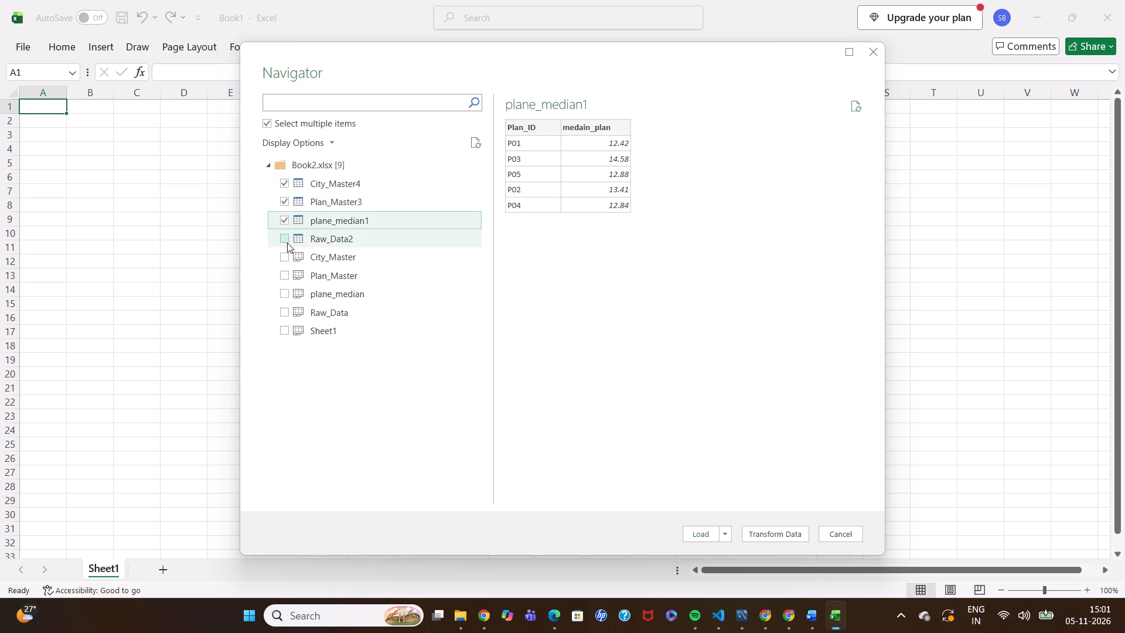
pyautogui.click(286, 241)
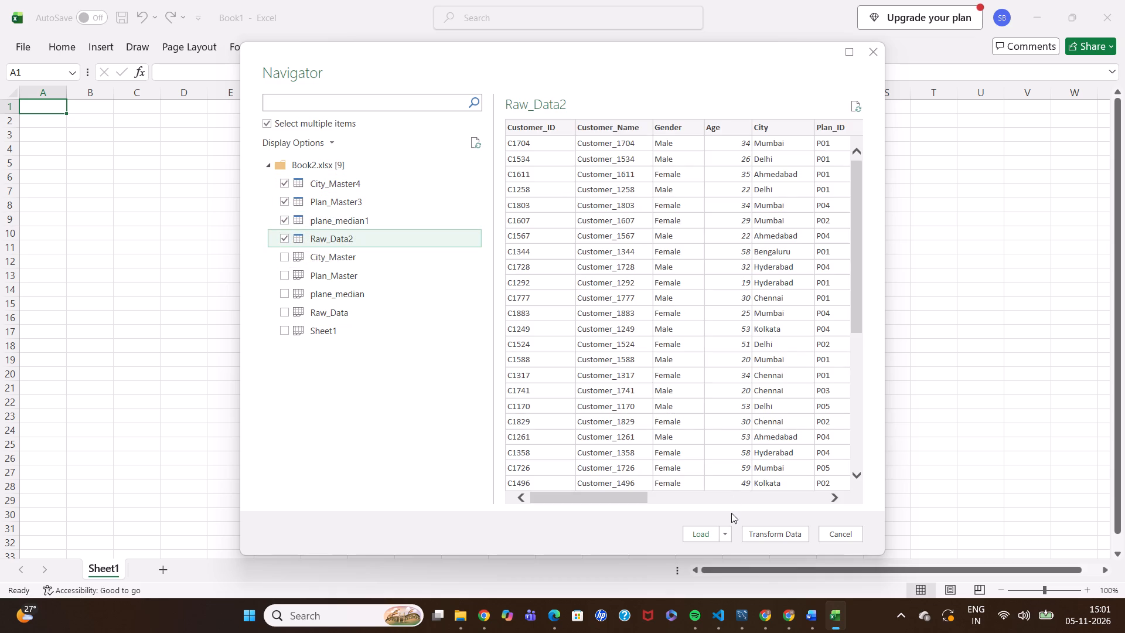
pyautogui.click(772, 532)
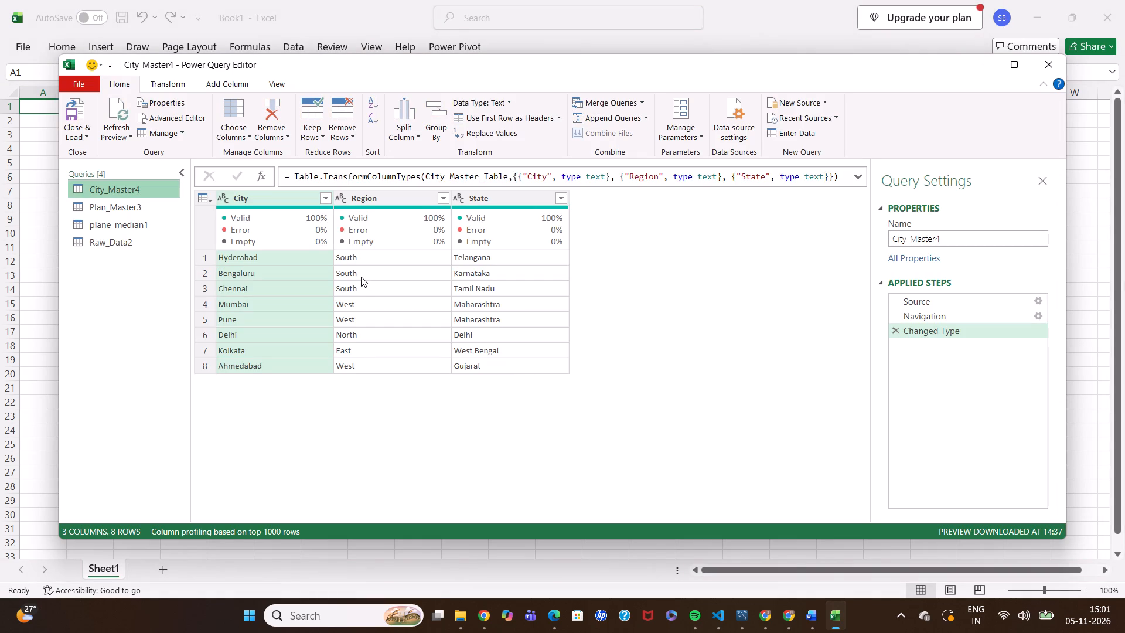
# Remove the base_paln column at the end of the Raw_Data2 query.
pyautogui.click(154, 237)
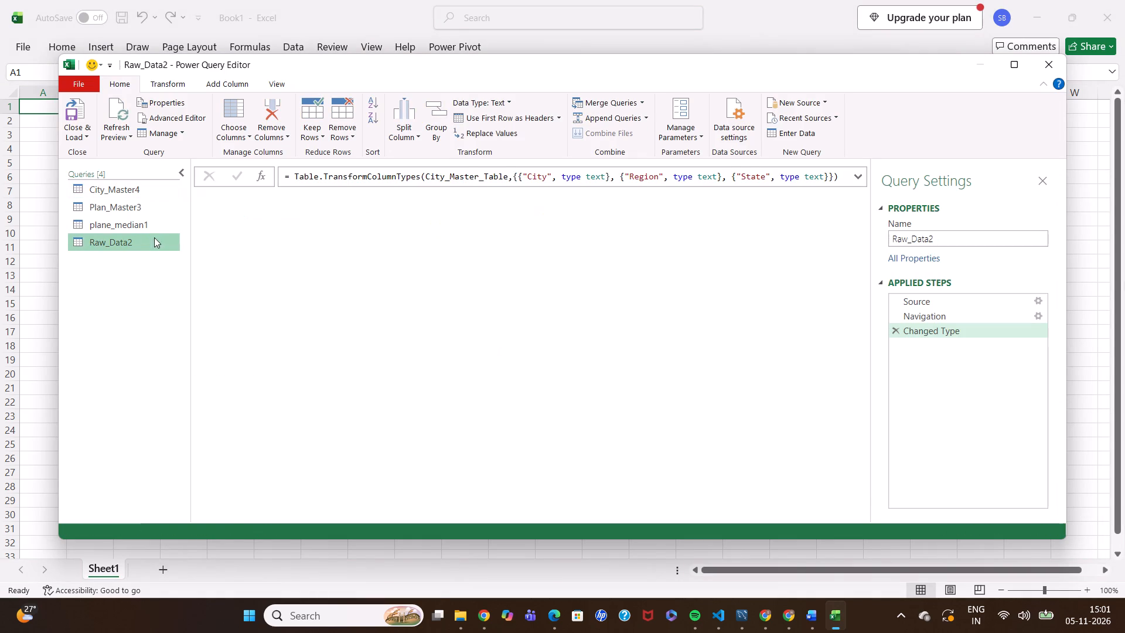
pyautogui.hscroll(-1, 538, 379)
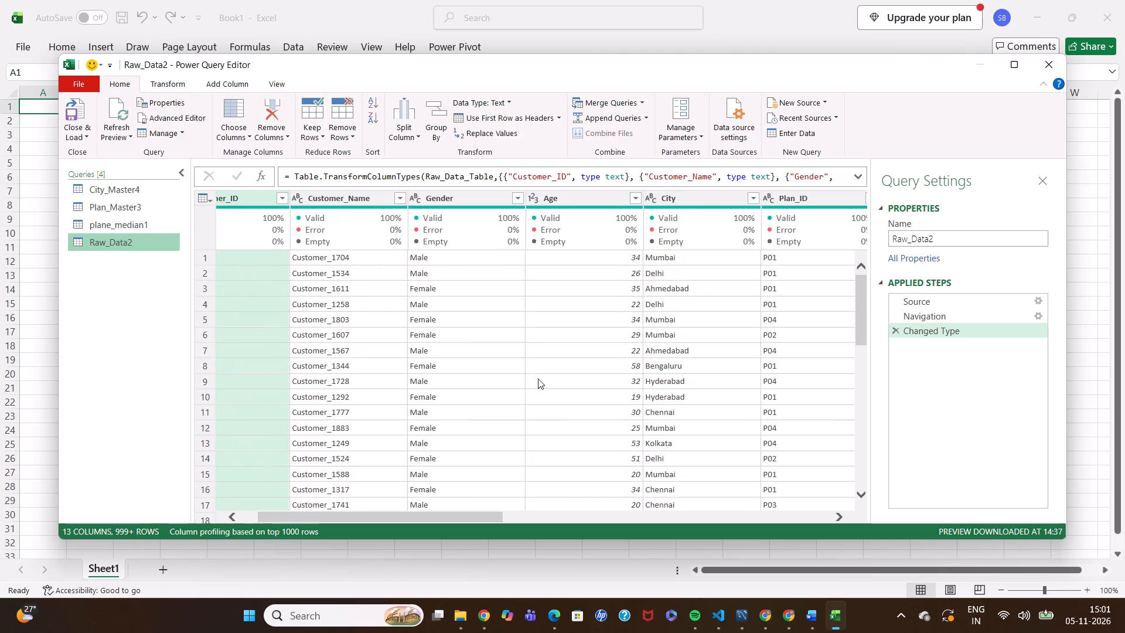
pyautogui.hscroll(-2, 538, 379)
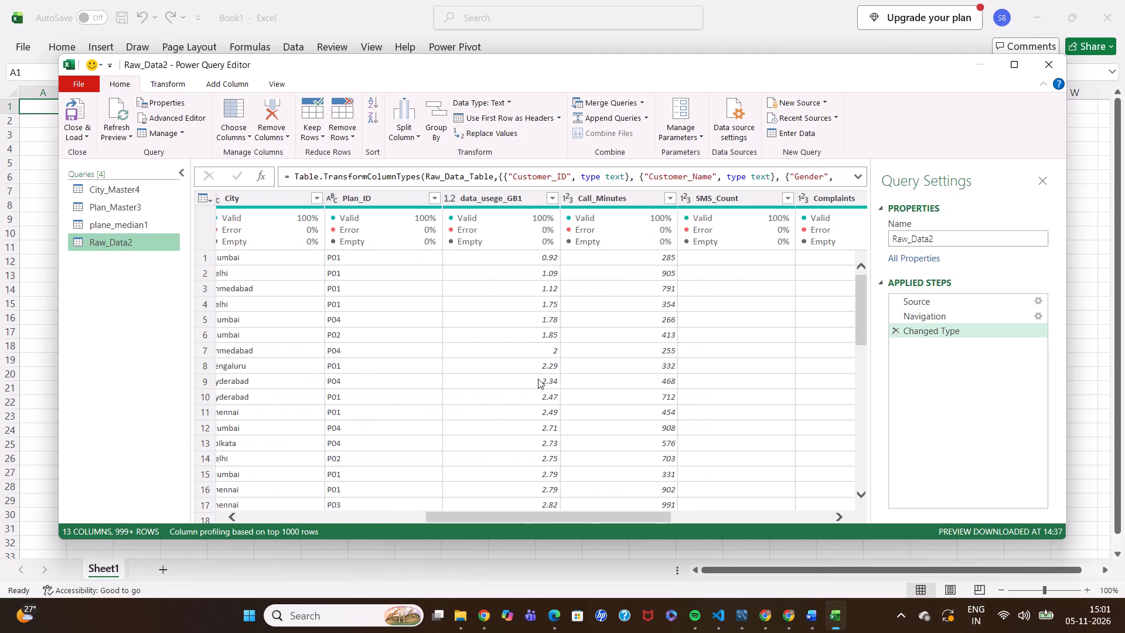
pyautogui.hscroll(-3, 538, 379)
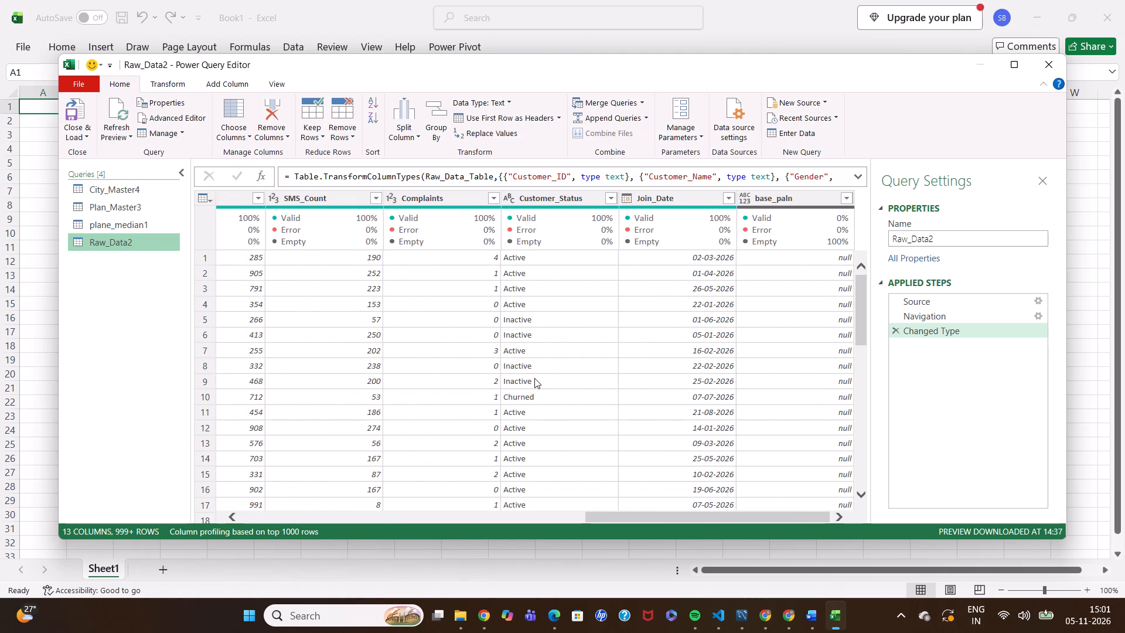
pyautogui.hscroll(-3, 534, 378)
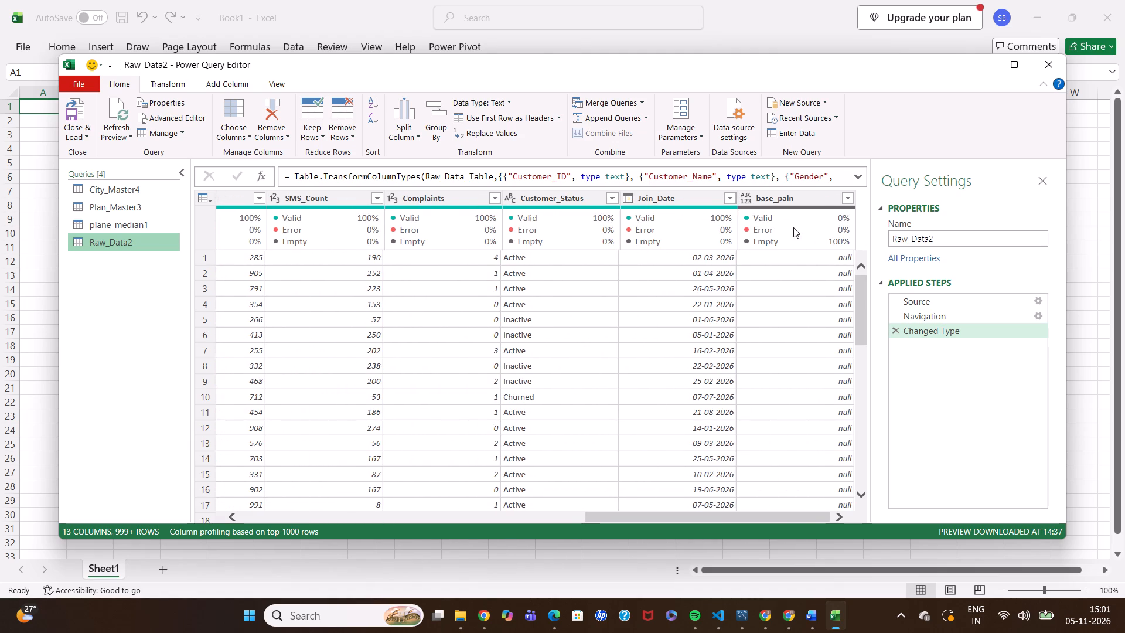
pyautogui.click(787, 198)
pyautogui.rightClick(787, 198)
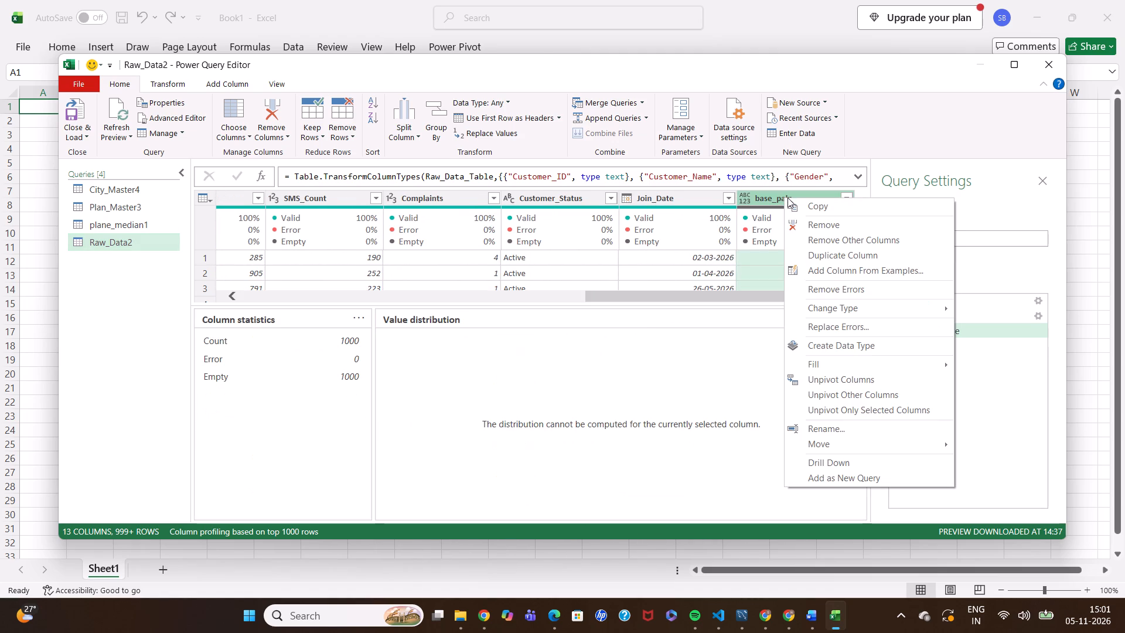
pyautogui.click(817, 228)
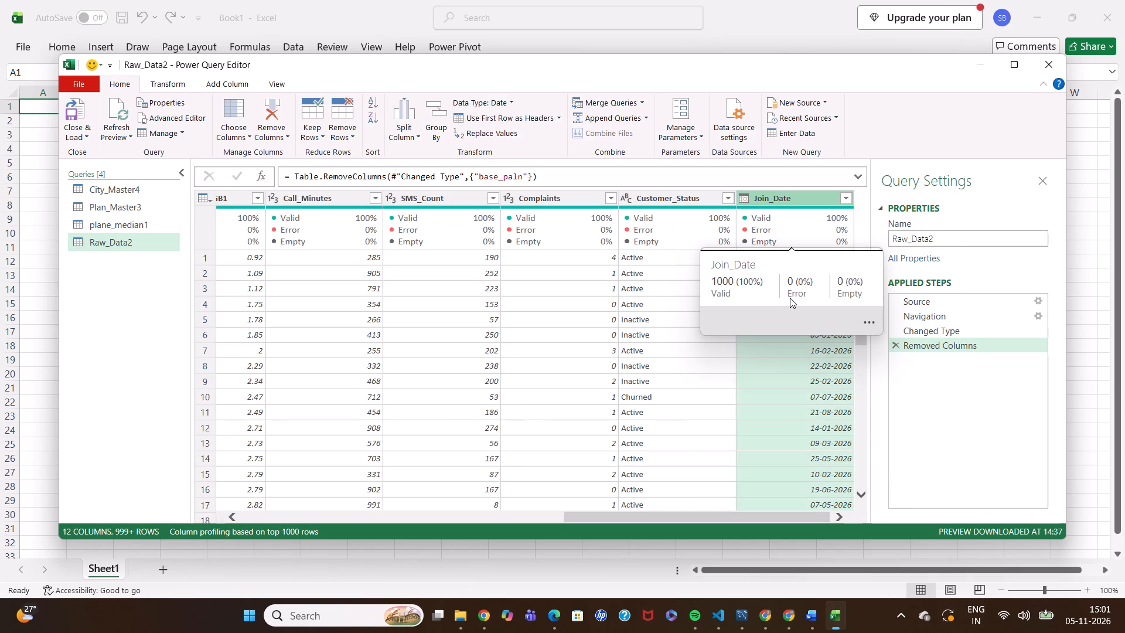
# Split the Join_Date column by the custom hyphen delimiter at each occurrence.
pyautogui.click(787, 198)
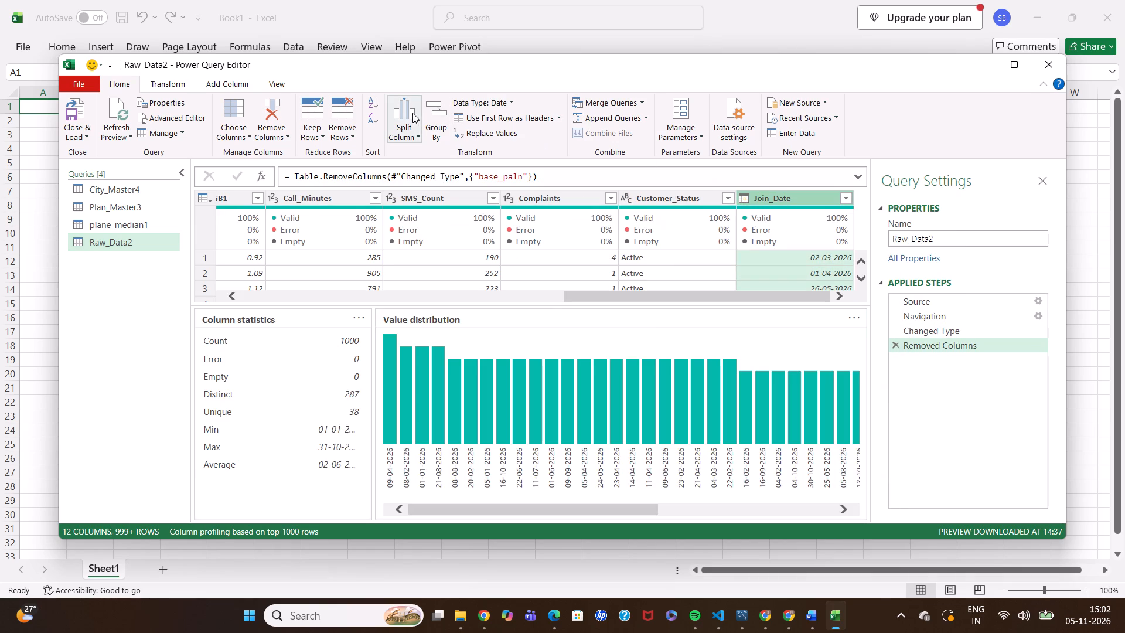
pyautogui.click(416, 131)
pyautogui.click(420, 146)
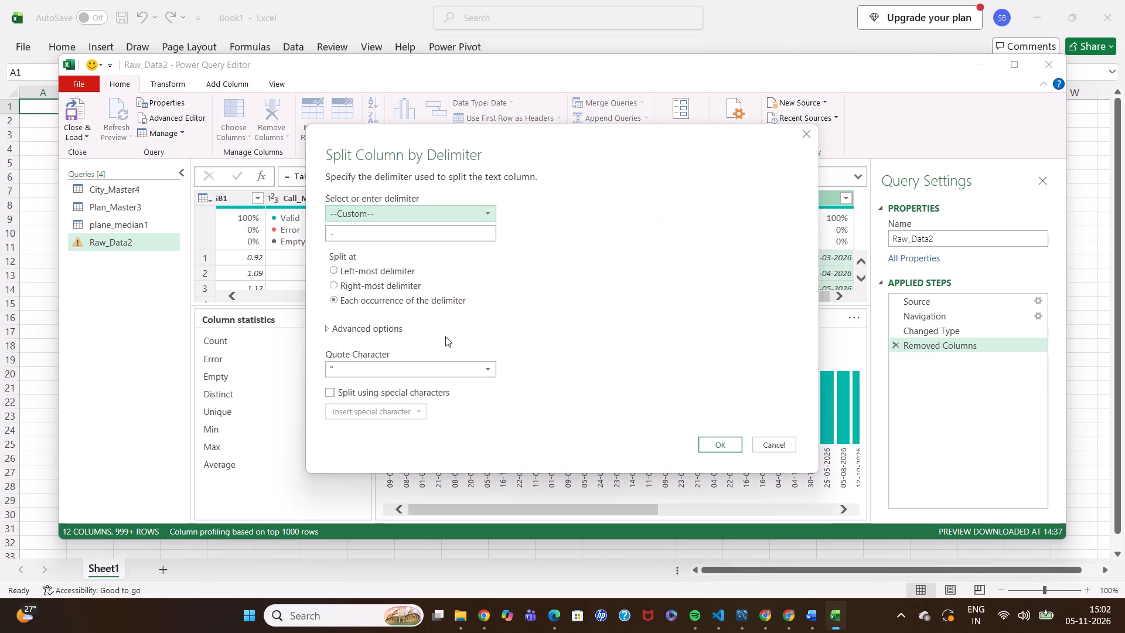
pyautogui.click(718, 443)
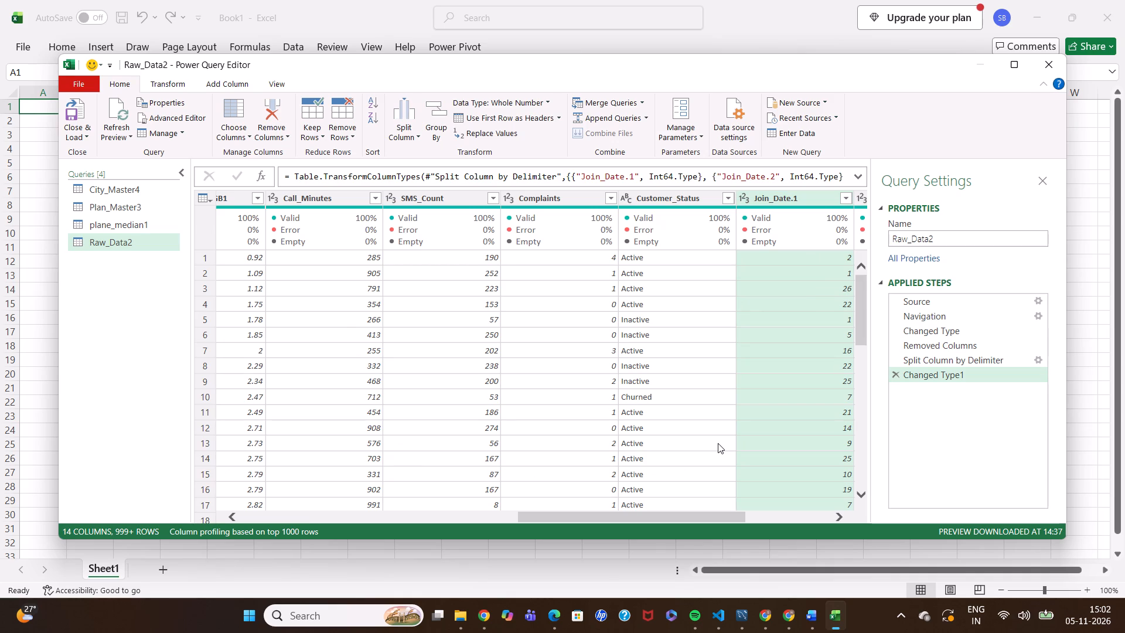
# Rename the Join_Date.1 column as Join_Data.
pyautogui.hscroll(-1, 754, 360)
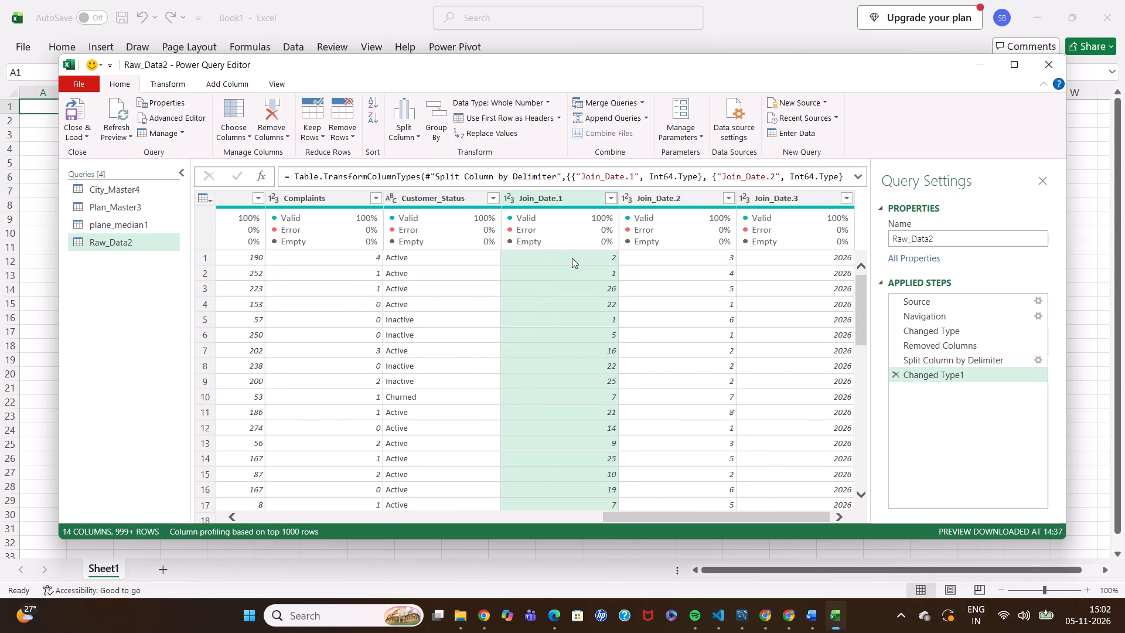
pyautogui.click(575, 198)
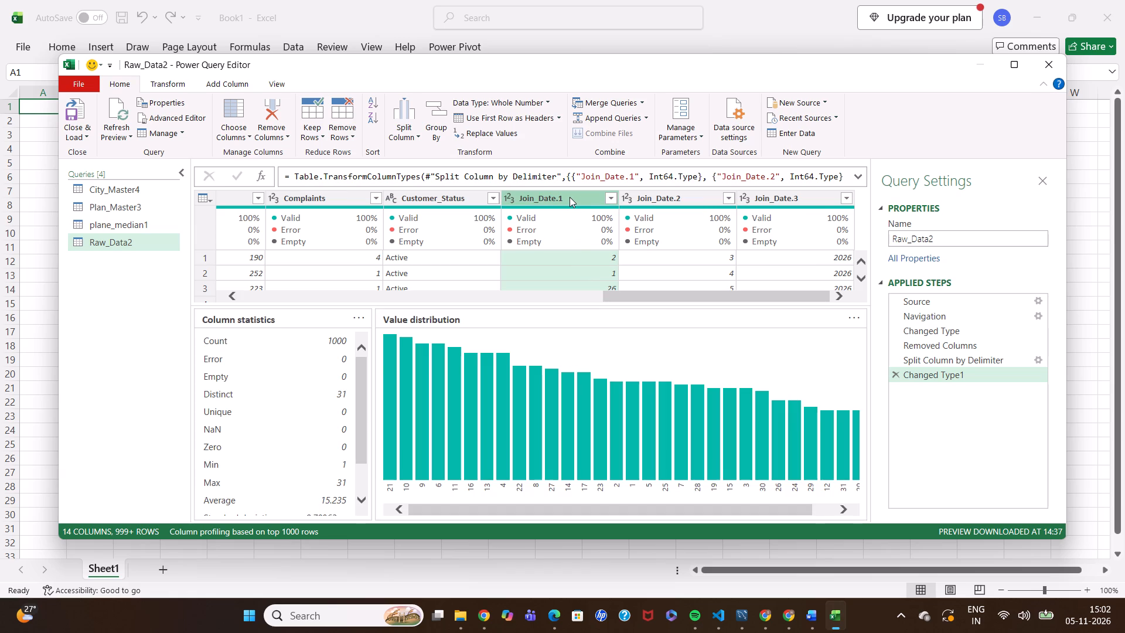
pyautogui.doubleClick(570, 197)
pyautogui.click(570, 197)
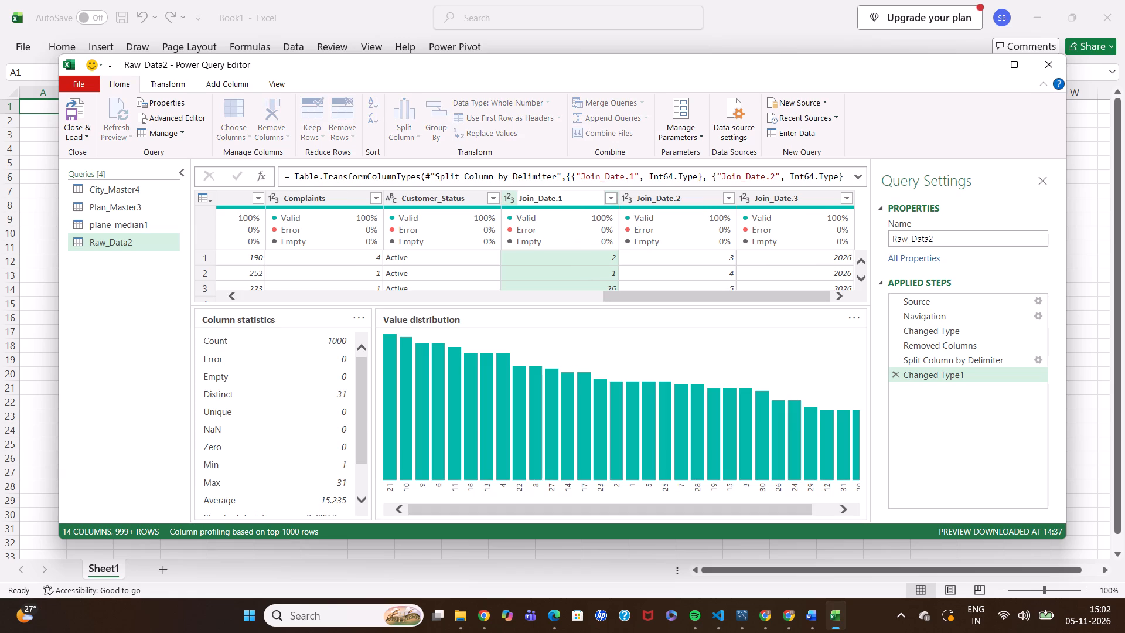
pyautogui.press('BackSpace')
pyautogui.press('BackSpace')
pyautogui.press('BackSpace')
pyautogui.press('BackSpace')
pyautogui.press('BackSpace')
pyautogui.press('BackSpace')
pyautogui.write('Data')
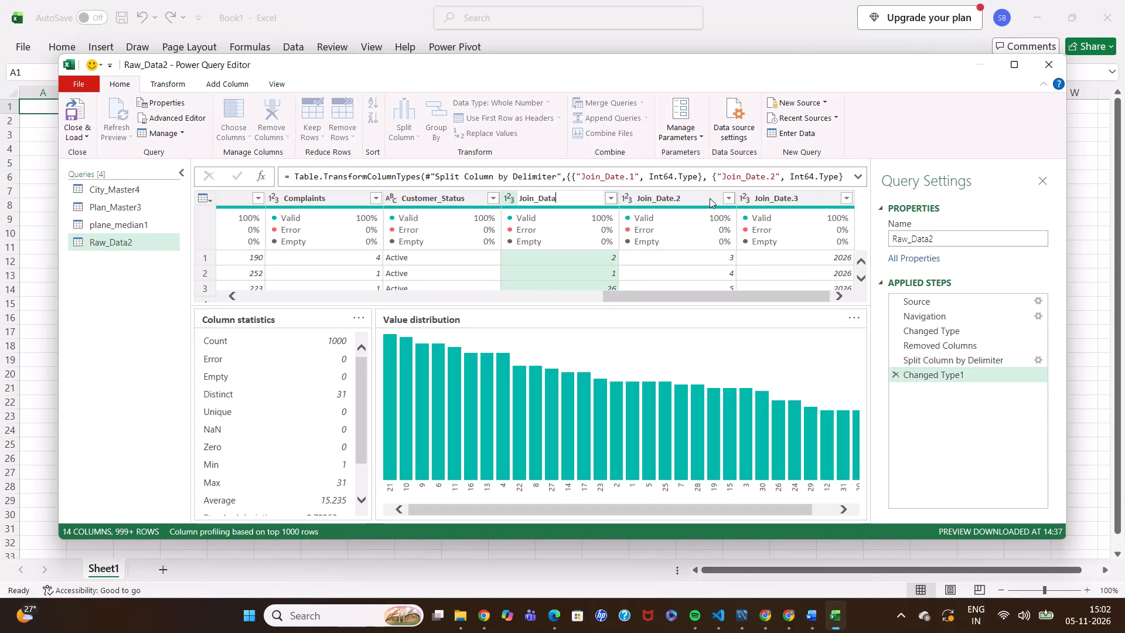
# Rename the Join_Date.2 column as Join_month.
pyautogui.doubleClick(696, 197)
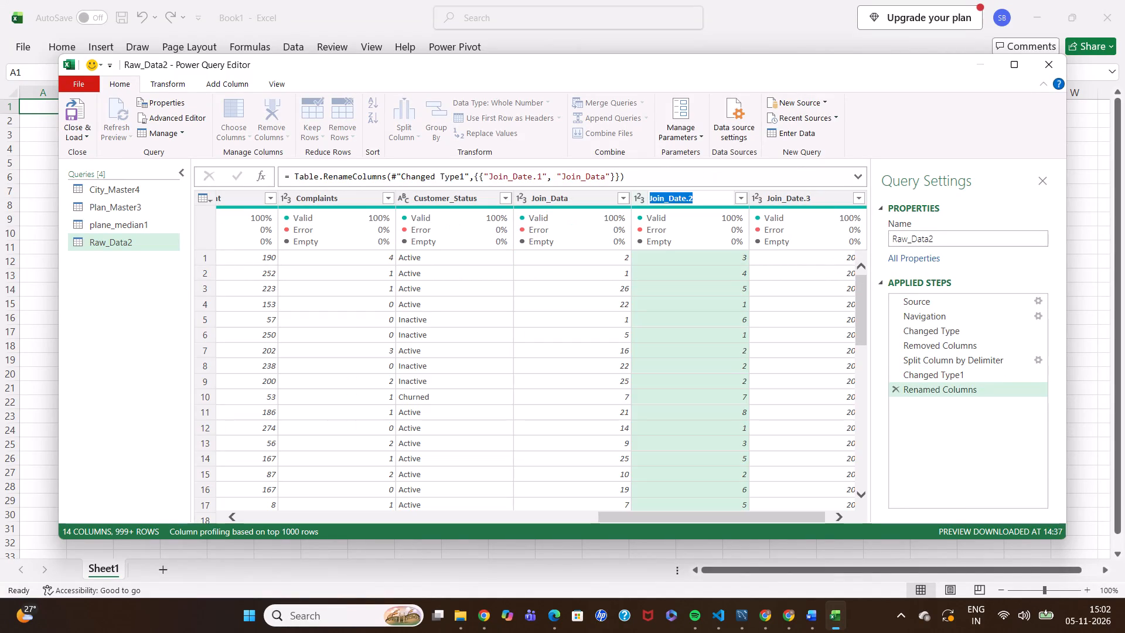
pyautogui.click(696, 197)
pyautogui.press('BackSpace')
pyautogui.press('BackSpace')
pyautogui.press('BackSpace')
pyautogui.press('BackSpace')
pyautogui.press('BackSpace')
pyautogui.press('BackSpace')
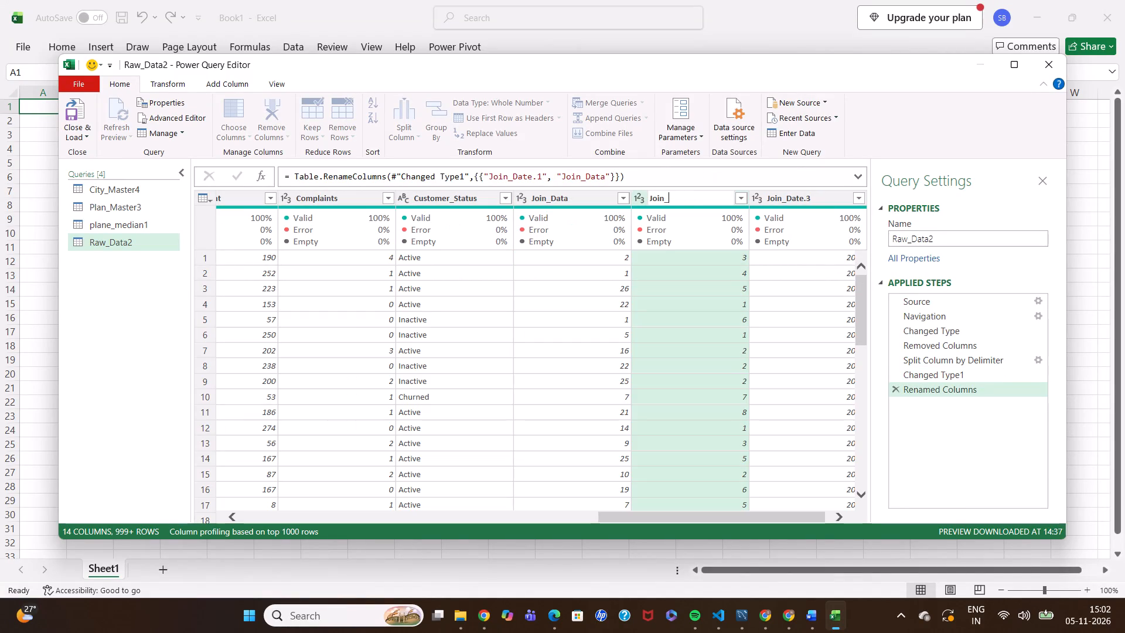
pyautogui.write('month')
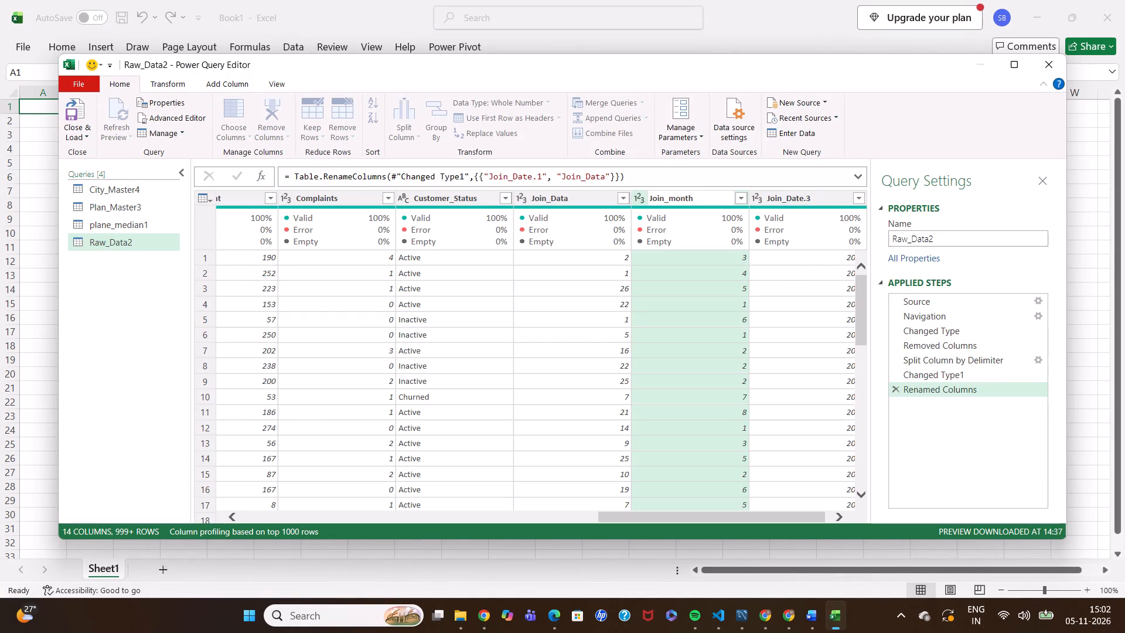
# Rename the Join_Date.3 column as Join_year.
pyautogui.doubleClick(821, 196)
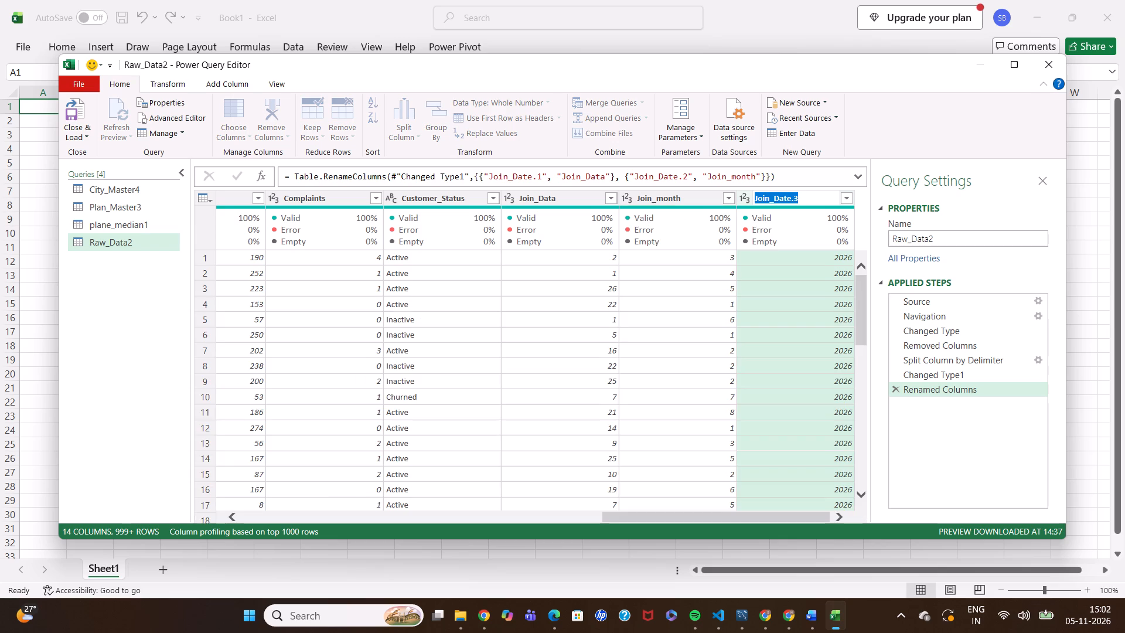
pyautogui.click(821, 196)
pyautogui.press('BackSpace')
pyautogui.press('BackSpace')
pyautogui.press('BackSpace')
pyautogui.press('BackSpace')
pyautogui.press('BackSpace')
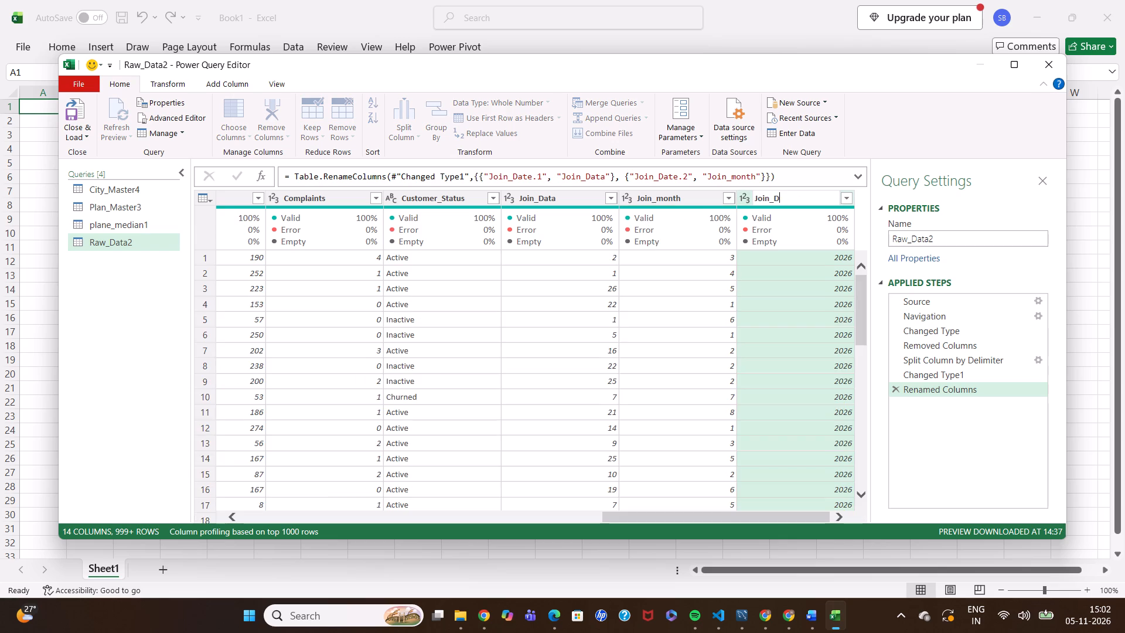
pyautogui.press('BackSpace')
pyautogui.write('yar')
pyautogui.press('BackSpace')
pyautogui.press('e')
pyautogui.press('BackSpace')
pyautogui.press('BackSpace')
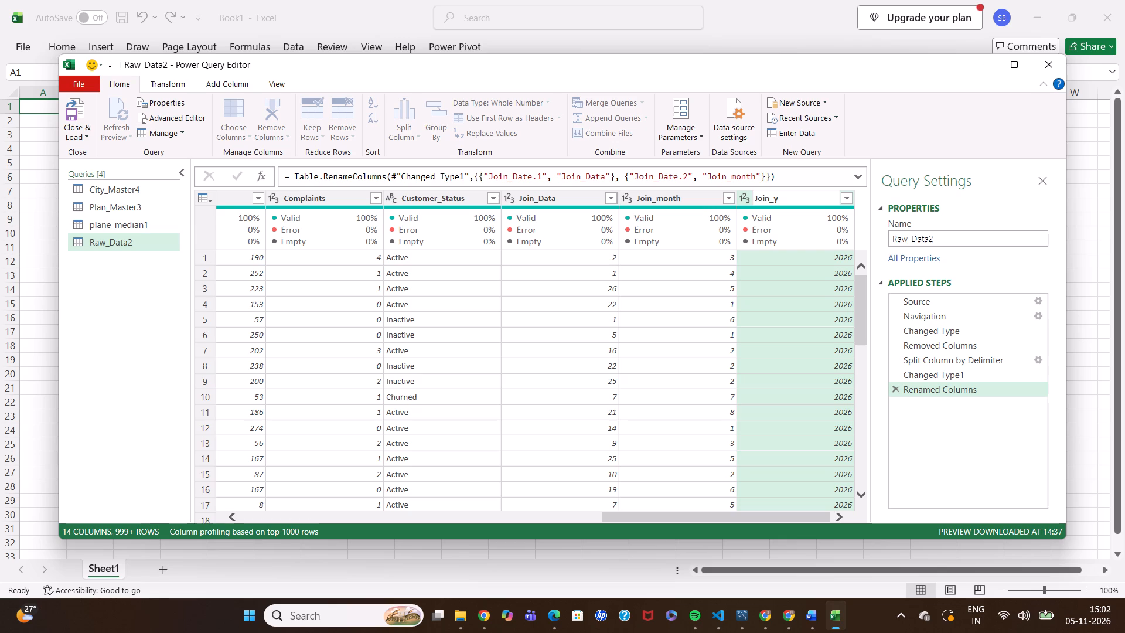
pyautogui.write('yera')
pyautogui.press('BackSpace')
pyautogui.press('BackSpace')
pyautogui.press('BackSpace')
pyautogui.press('BackSpace')
pyautogui.press('BackSpace')
pyautogui.write('year')
pyautogui.click(926, 428)
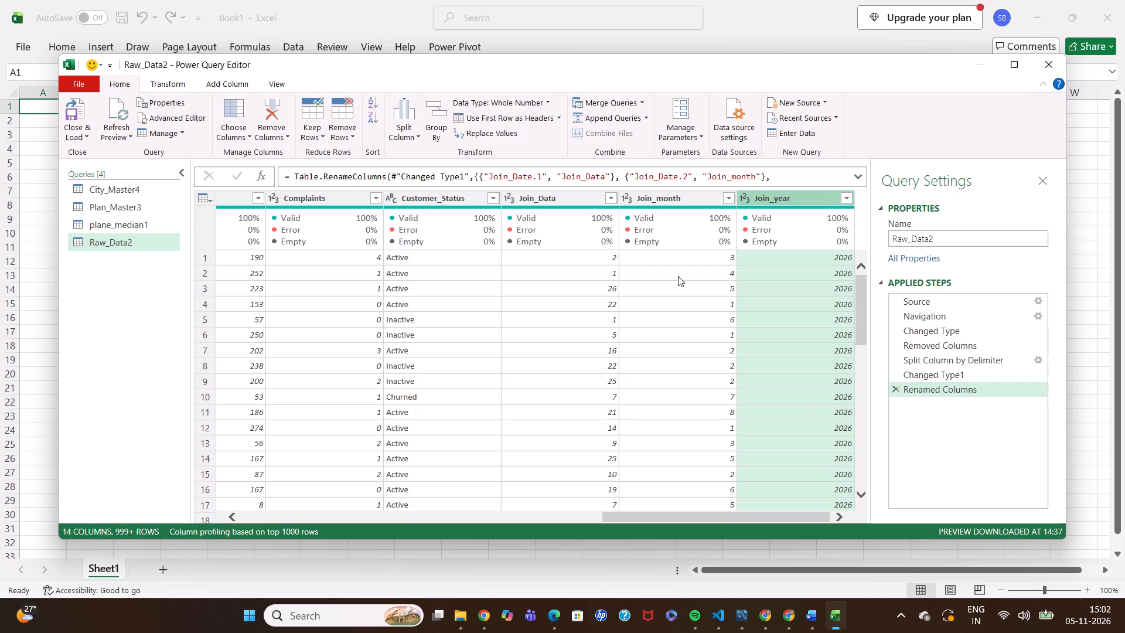
# Merge Raw_Data2 with Plan_Master3, matching on Plan_ID in both tables with a Left Outer join.
pyautogui.click(631, 103)
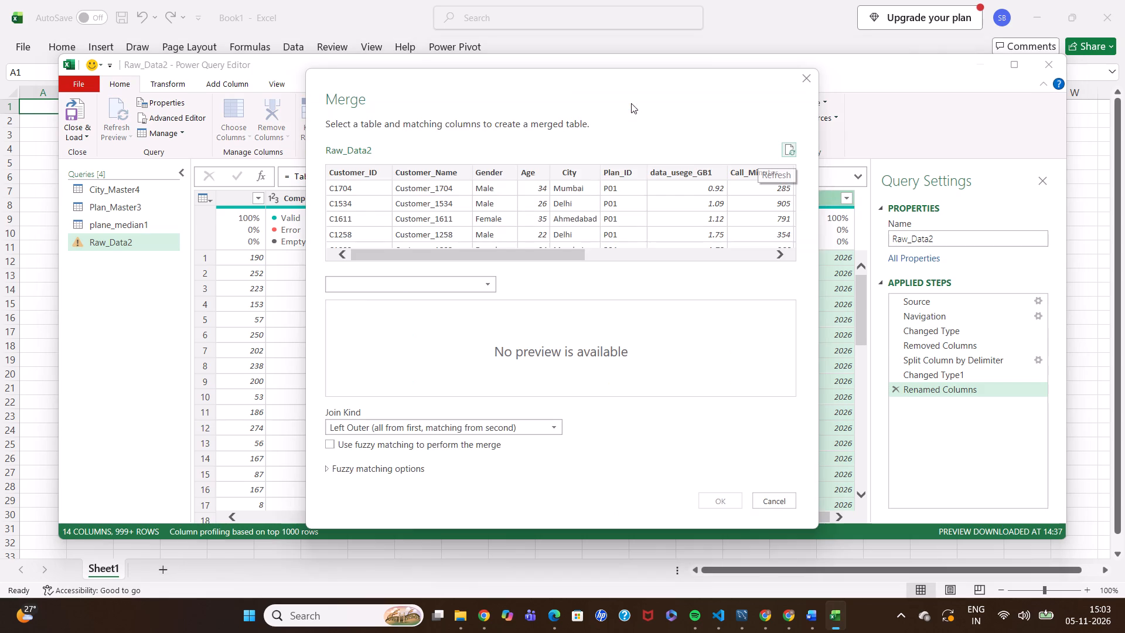
pyautogui.click(470, 286)
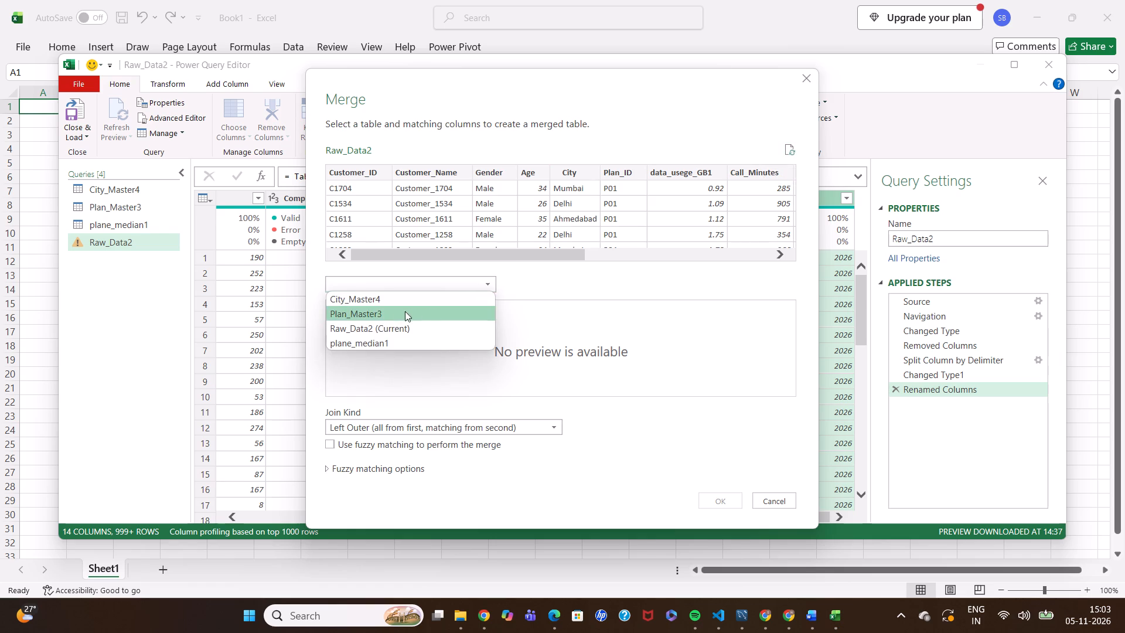
pyautogui.click(391, 314)
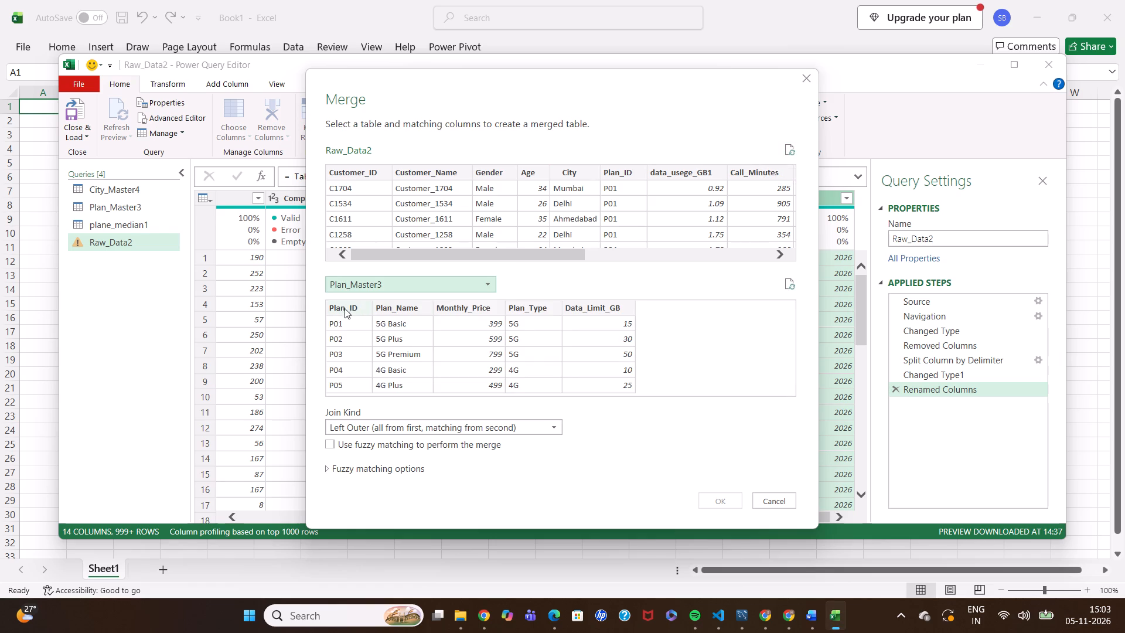
pyautogui.click(340, 307)
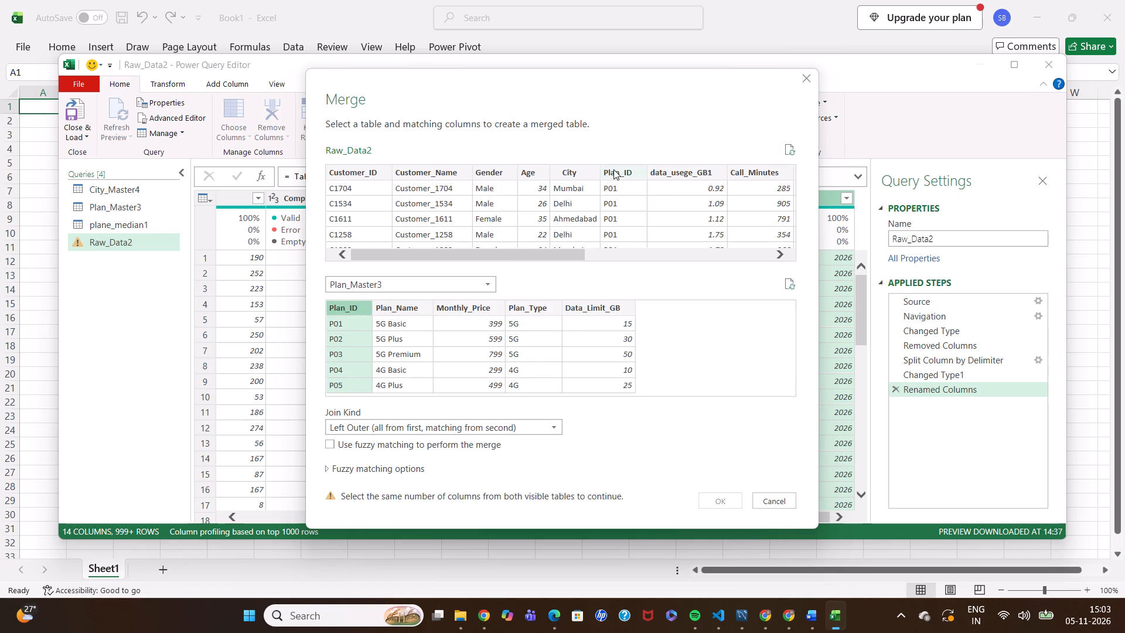
pyautogui.click(613, 169)
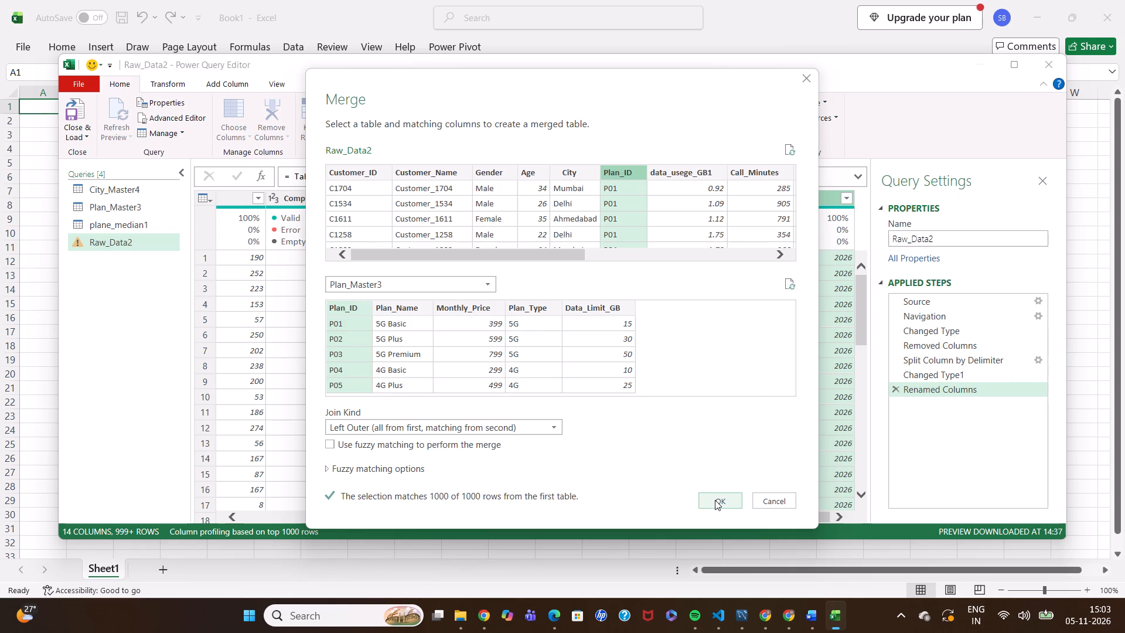
pyautogui.click(725, 498)
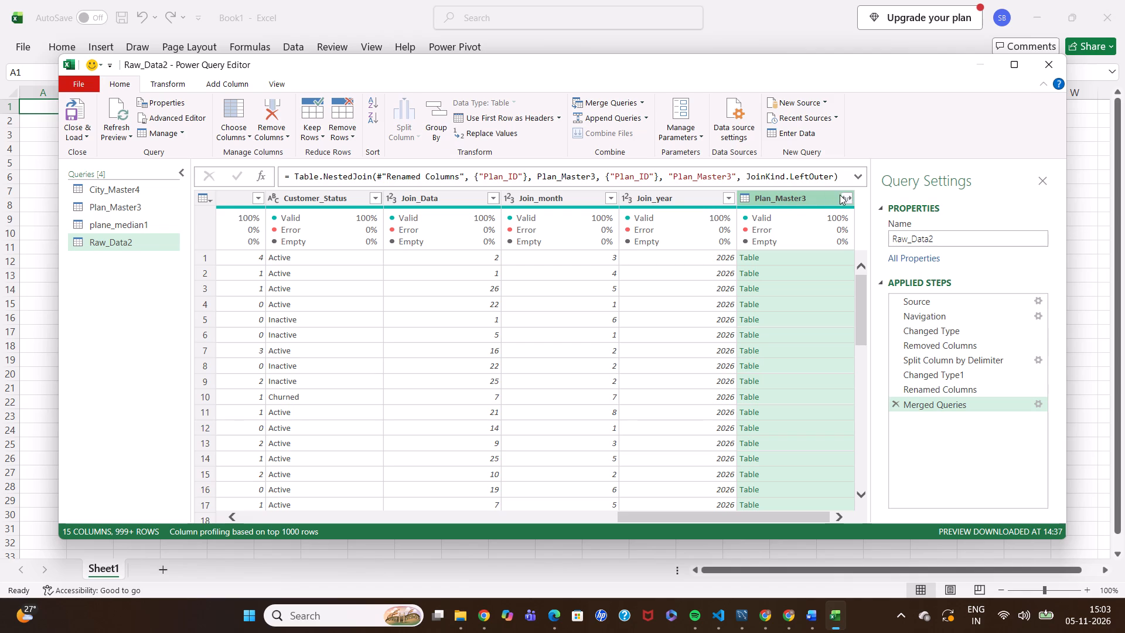
# Expand the merged Plan_Master3 column to bring in only Data_Limit_GB, keeping the original column name as prefix.
pyautogui.click(846, 194)
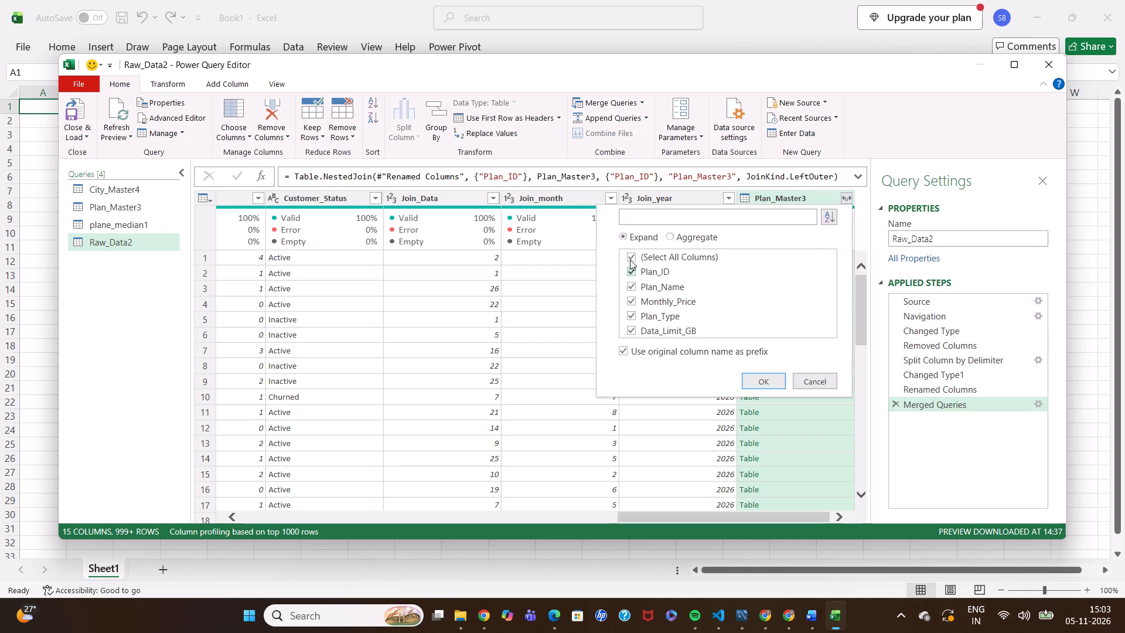
pyautogui.click(630, 260)
pyautogui.click(635, 332)
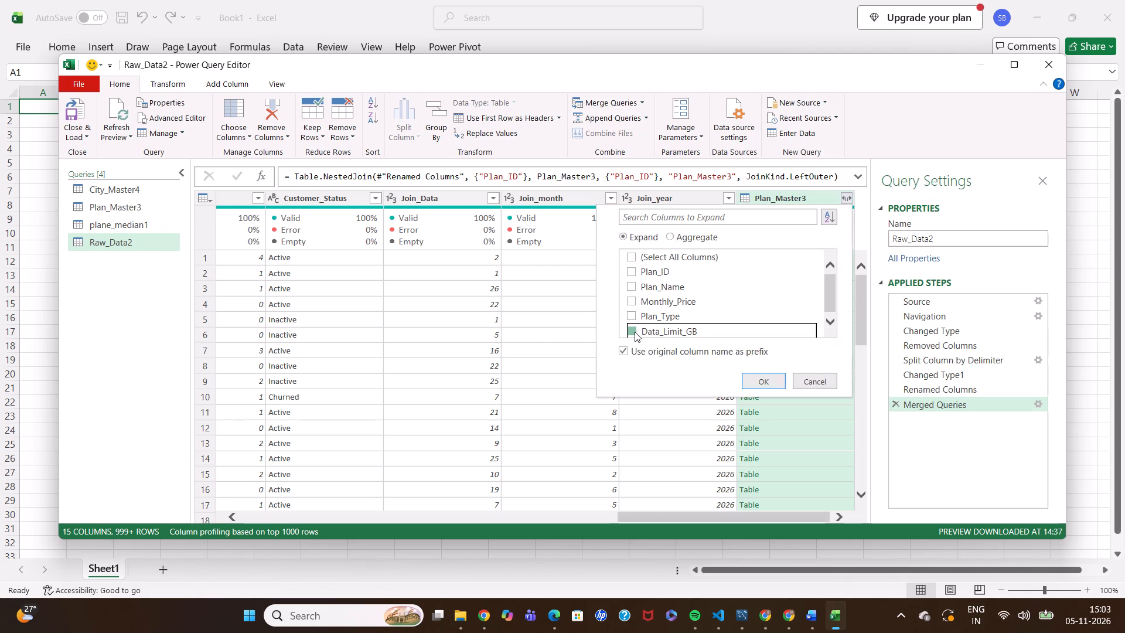
pyautogui.click(766, 377)
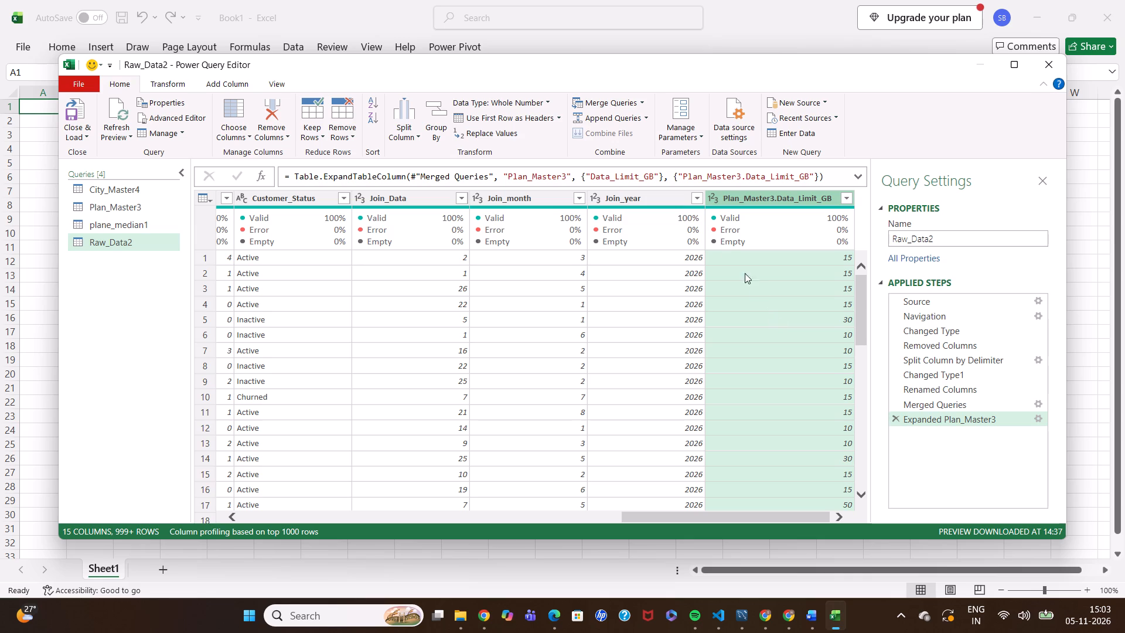
# Start a custom column whose formula opens with the condition if [data_usege_GB1]>[Plan_Master3.Data_Limit_GB].
pyautogui.click(172, 84)
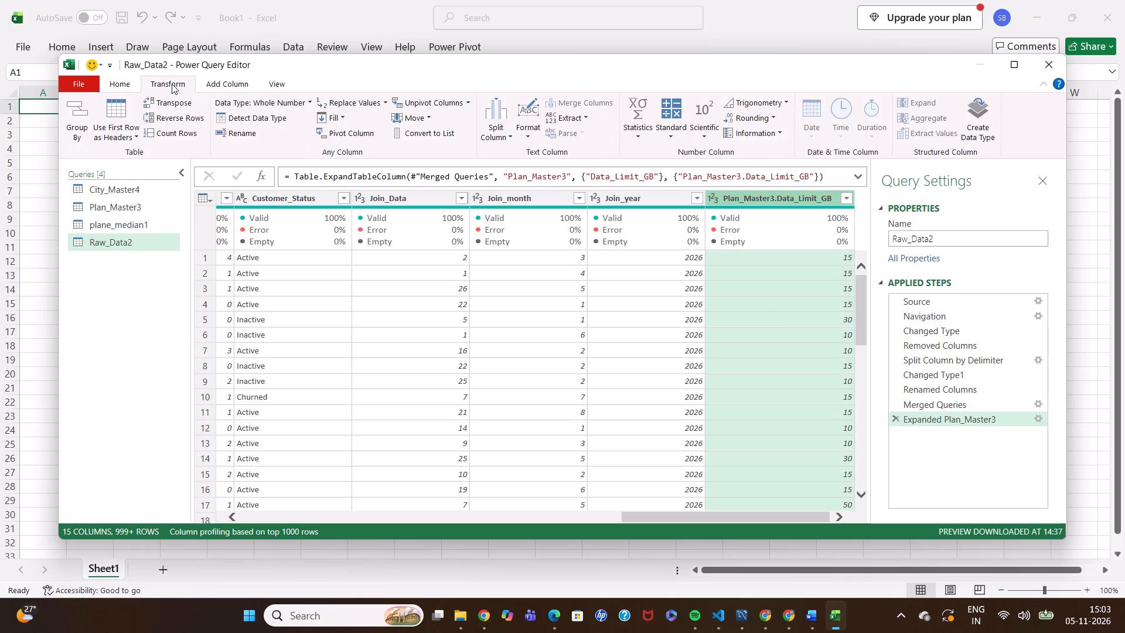
pyautogui.click(224, 92)
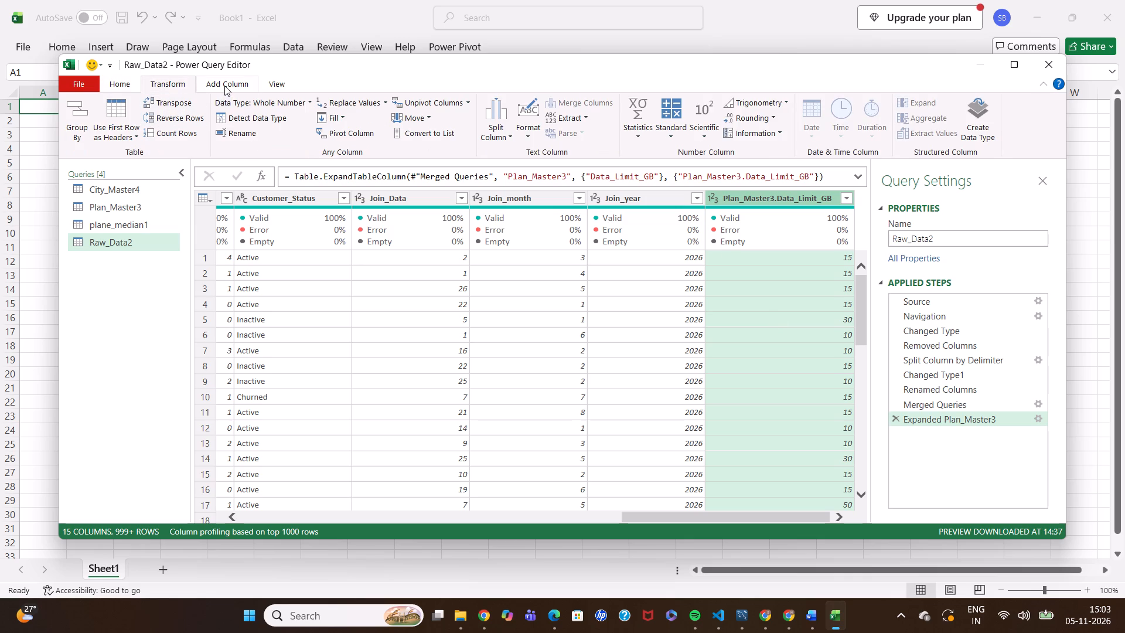
pyautogui.click(224, 86)
pyautogui.click(127, 125)
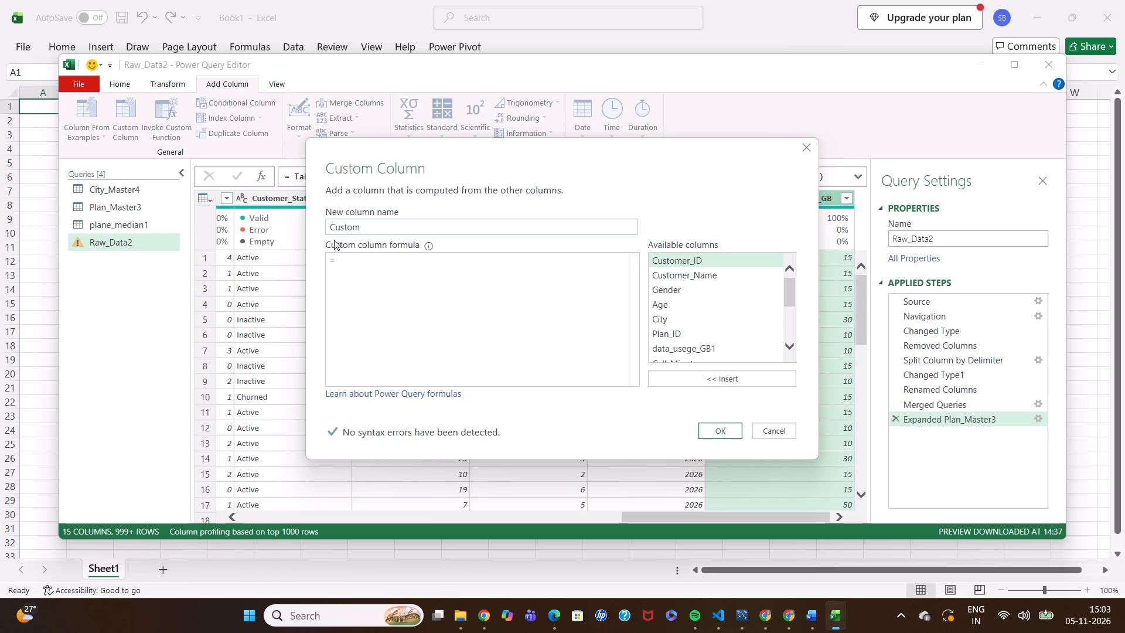
pyautogui.click(347, 260)
pyautogui.write('if')
pyautogui.press('space')
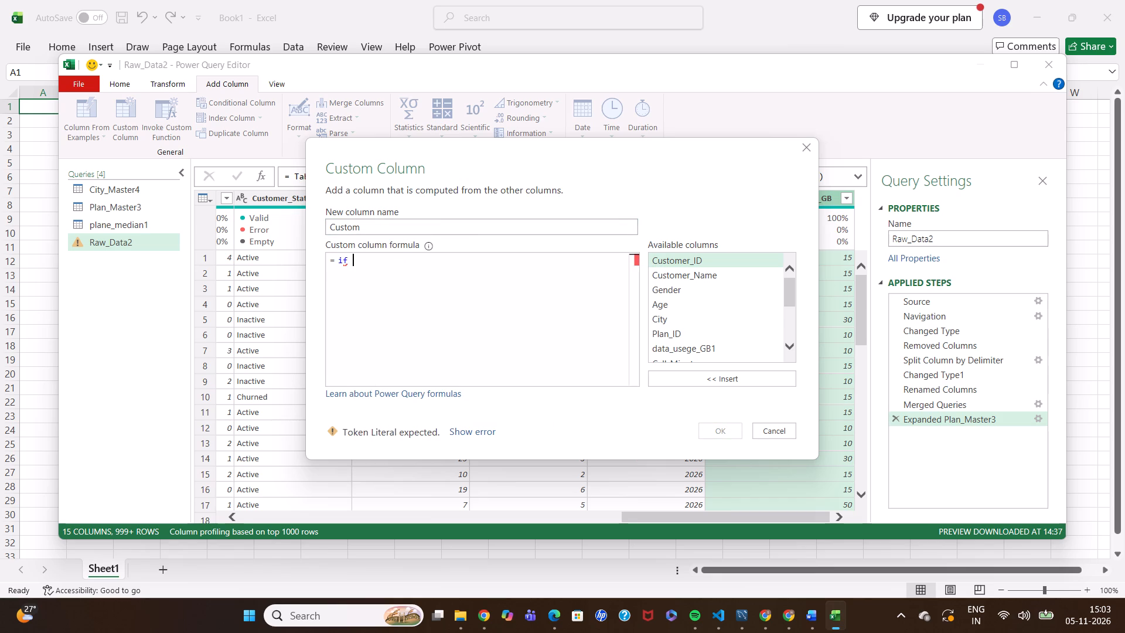
pyautogui.click(678, 346)
pyautogui.click(704, 374)
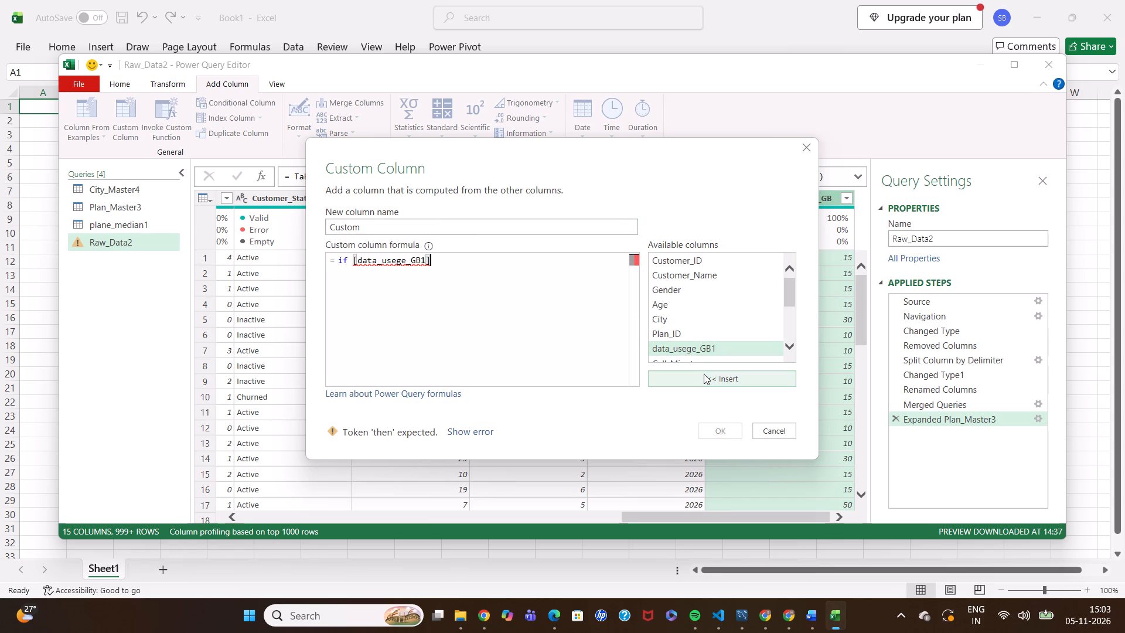
pyautogui.hotkey('shift', '>')
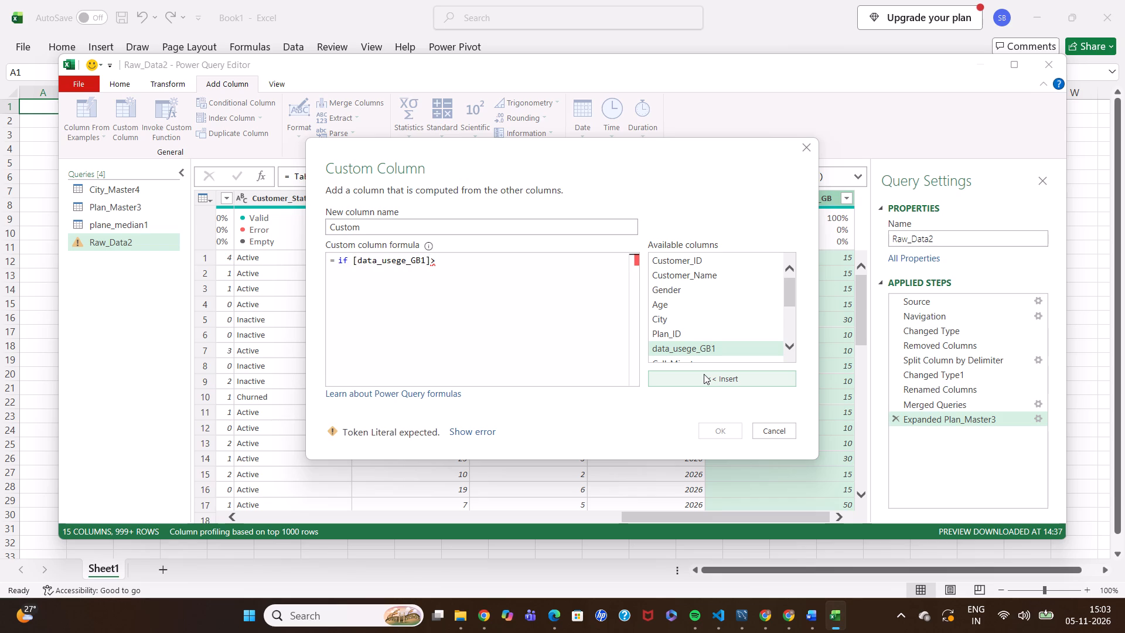
pyautogui.scroll(-2, 715, 335)
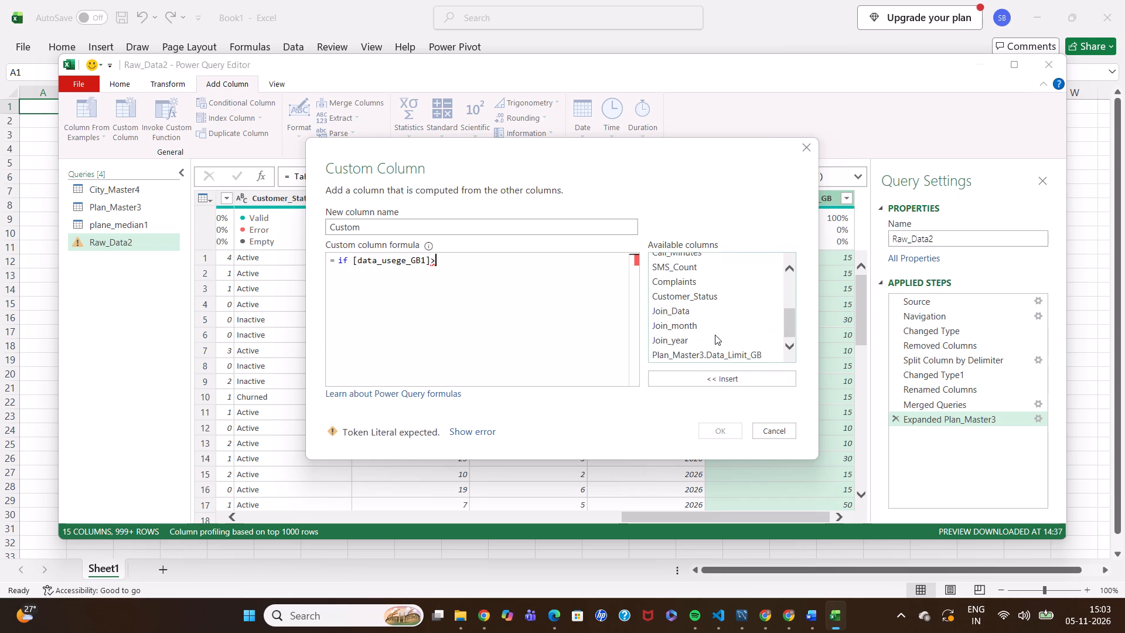
pyautogui.click(692, 354)
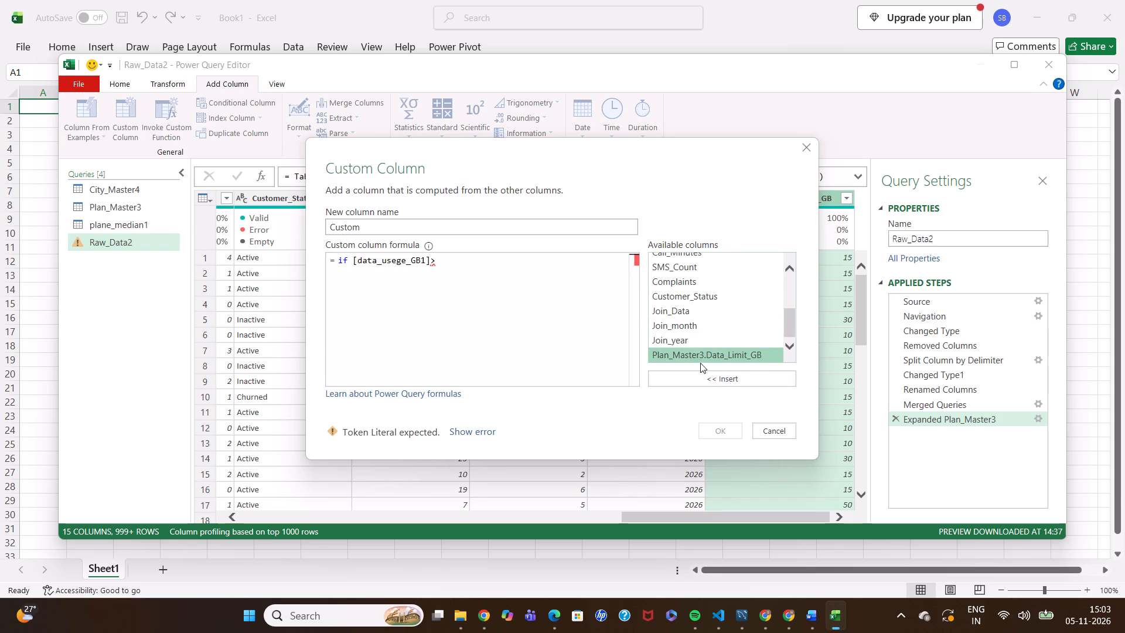
pyautogui.click(709, 375)
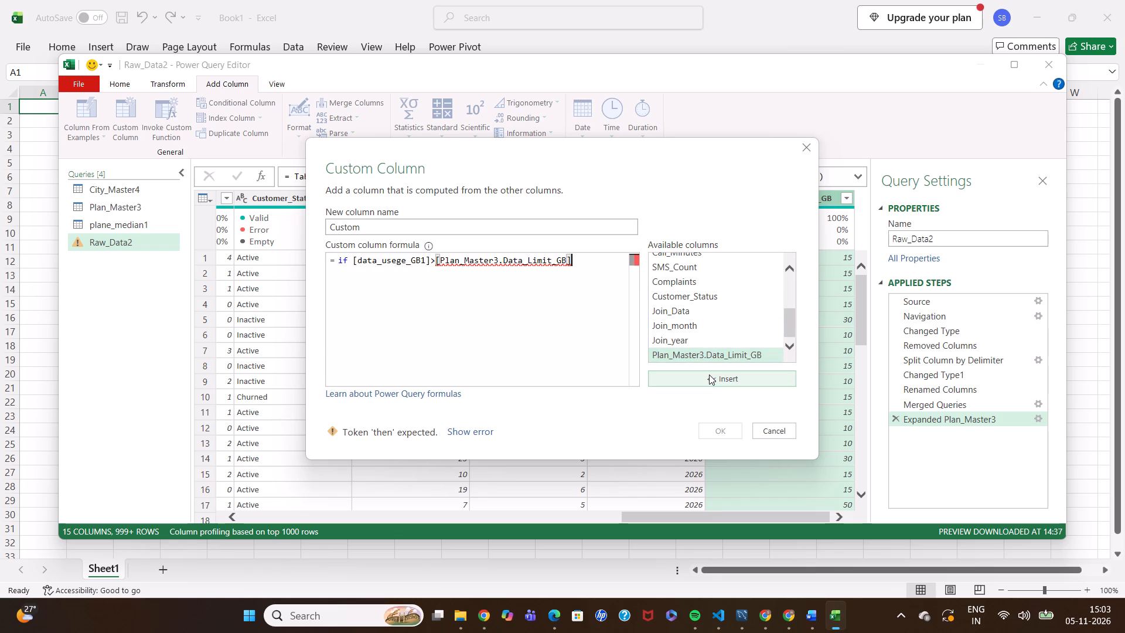
# Complete the custom column formula with then [data_usege_GB1]-[Plan_Master3.Data_Limit_GB] else 0, and add the column.
pyautogui.press('space')
pyautogui.press('Return')
pyautogui.write('then')
pyautogui.press('space')
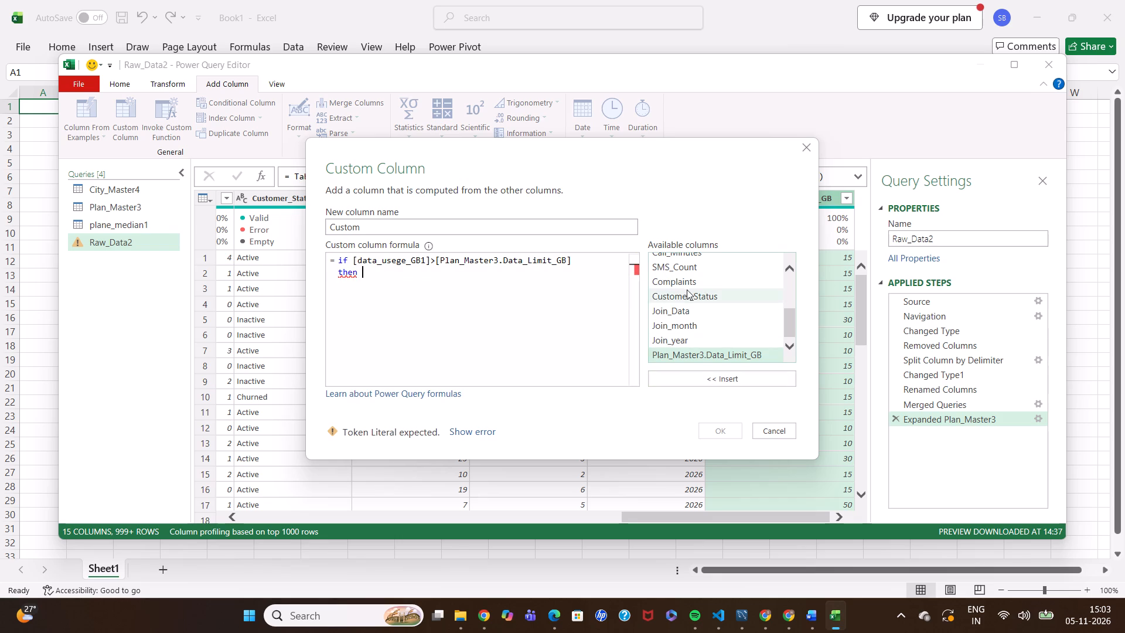
pyautogui.scroll(1, 686, 289)
pyautogui.click(687, 264)
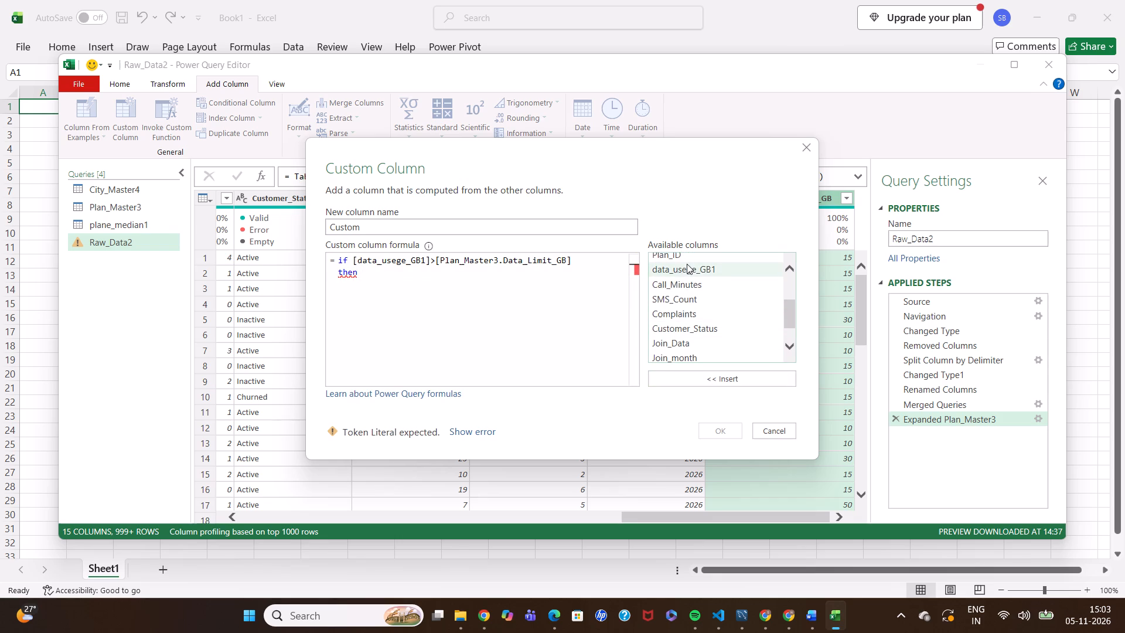
pyautogui.click(710, 373)
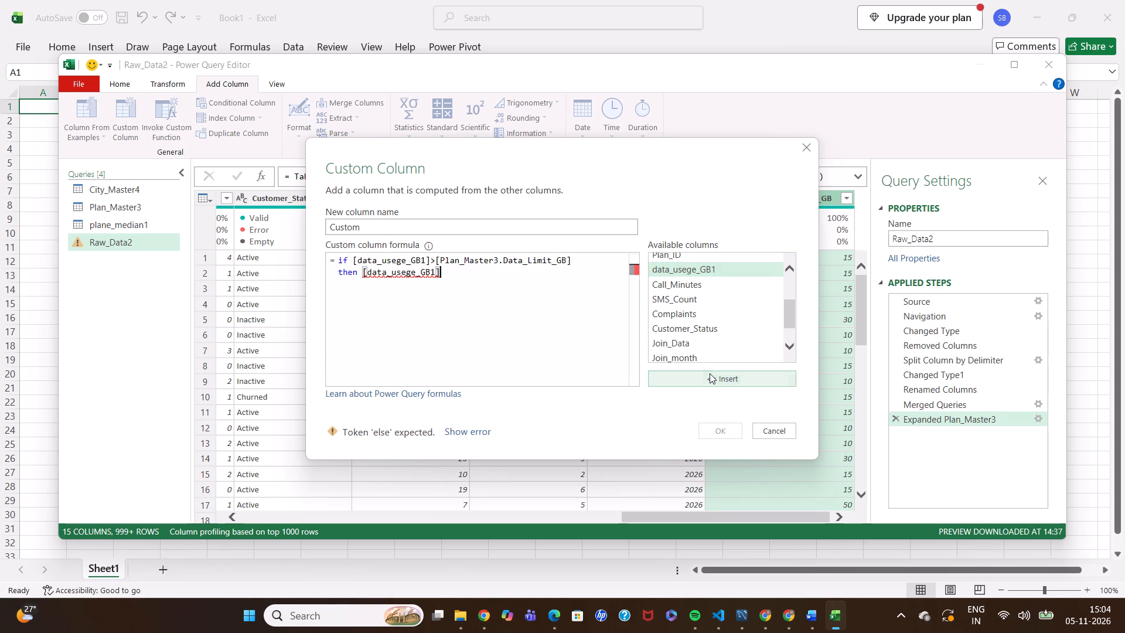
pyautogui.press('-')
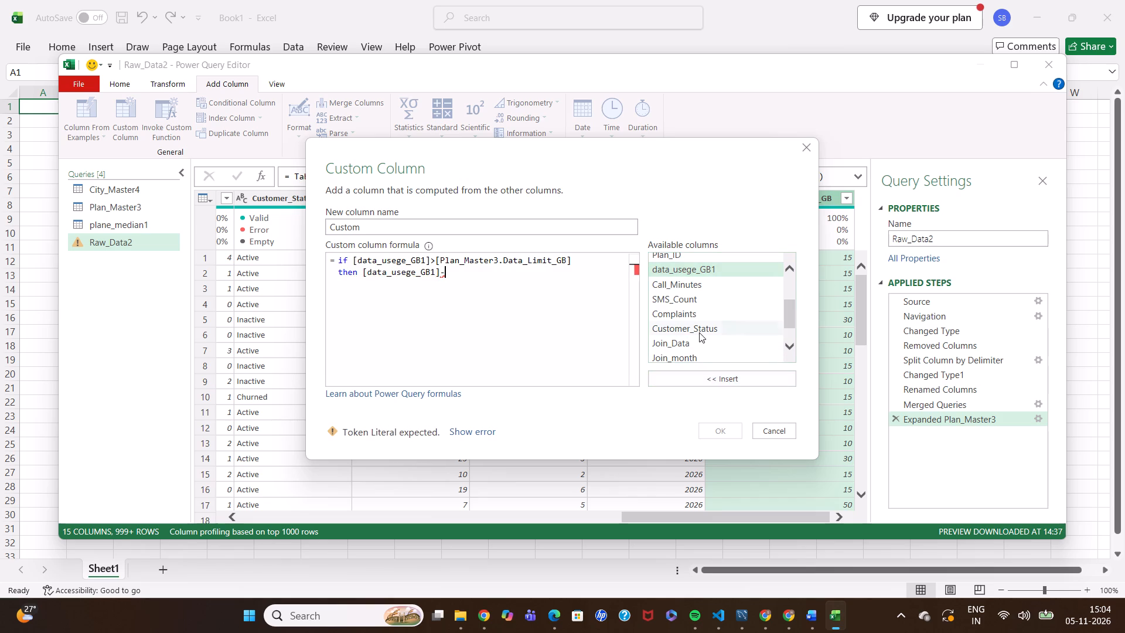
pyautogui.scroll(-2, 699, 332)
pyautogui.click(691, 357)
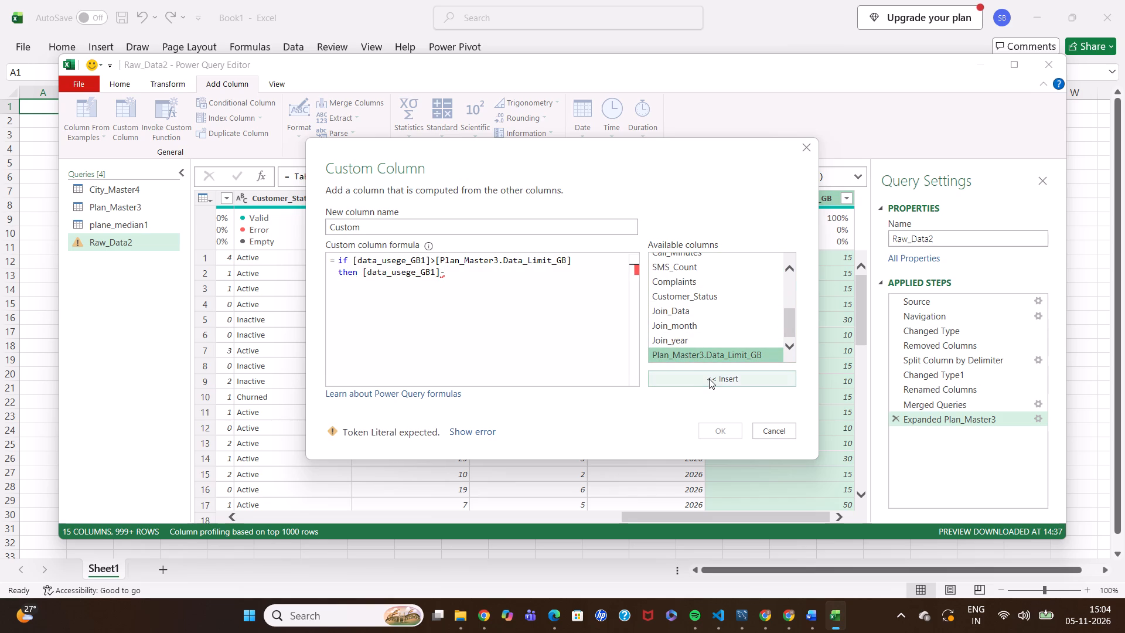
pyautogui.click(709, 379)
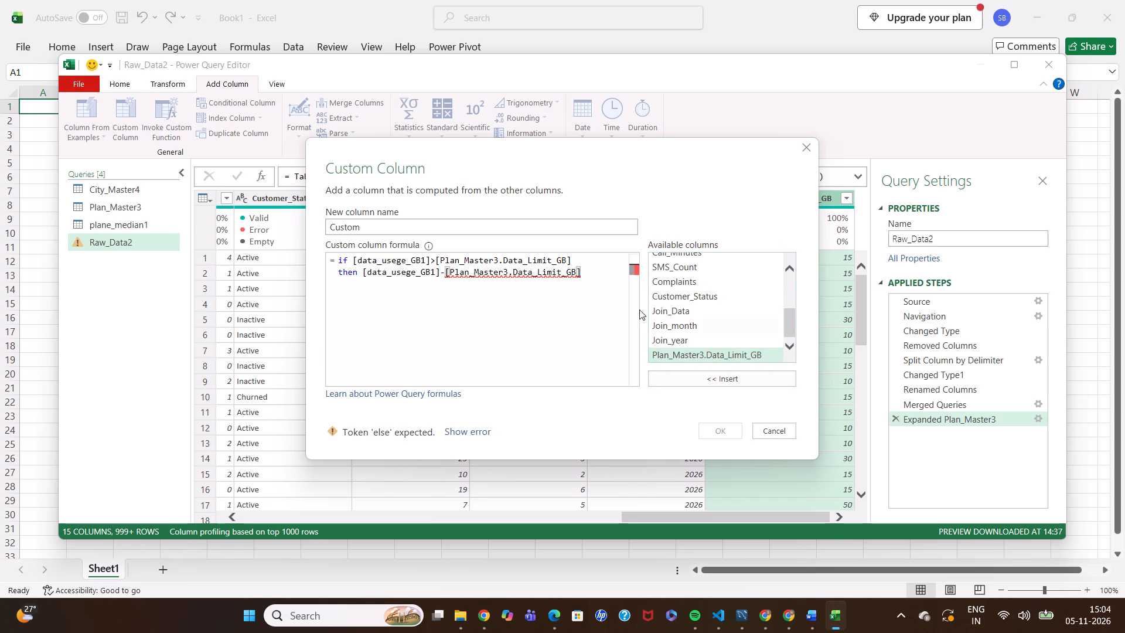
pyautogui.press('Return')
pyautogui.write('else 0')
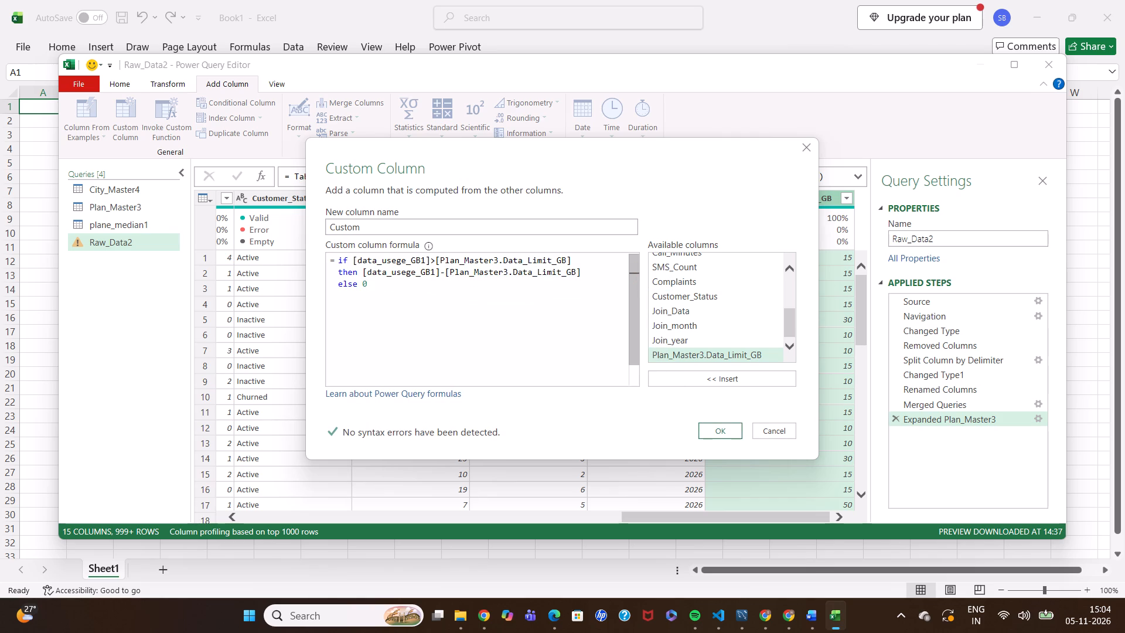
pyautogui.click(722, 430)
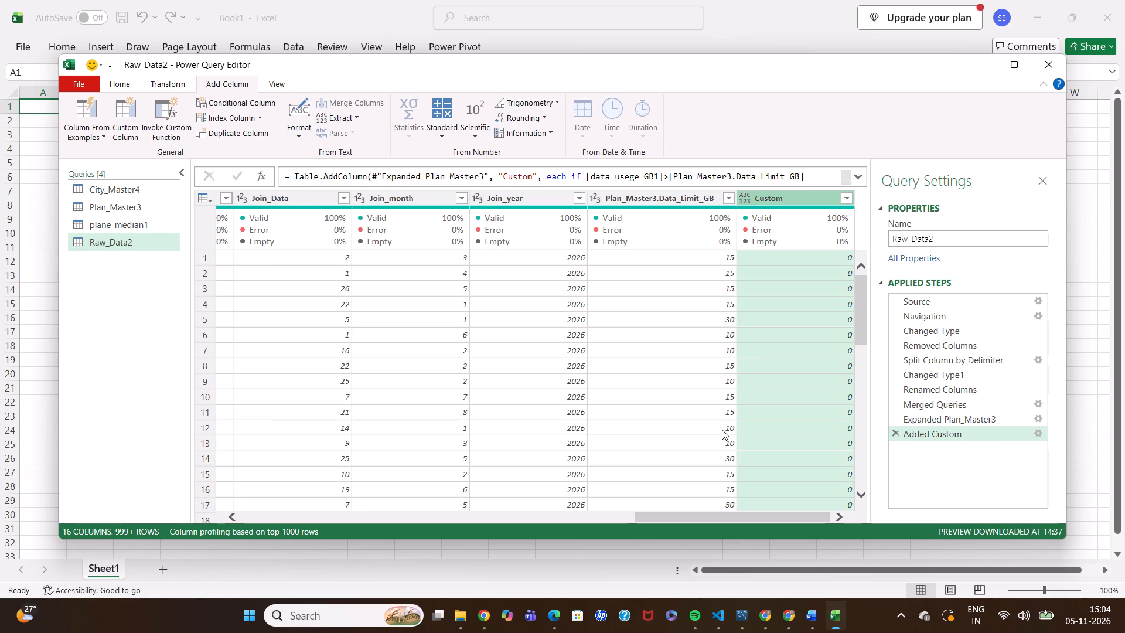
# Sort the rows by the Custom column in descending order and look through the extra usage values.
pyautogui.click(844, 196)
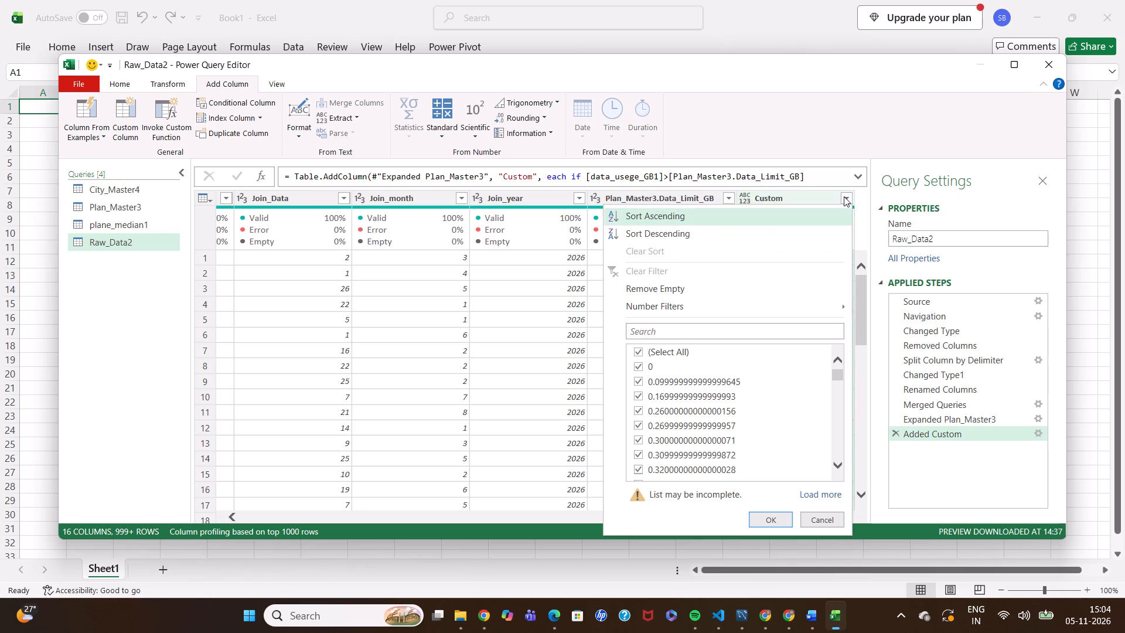
pyautogui.click(801, 196)
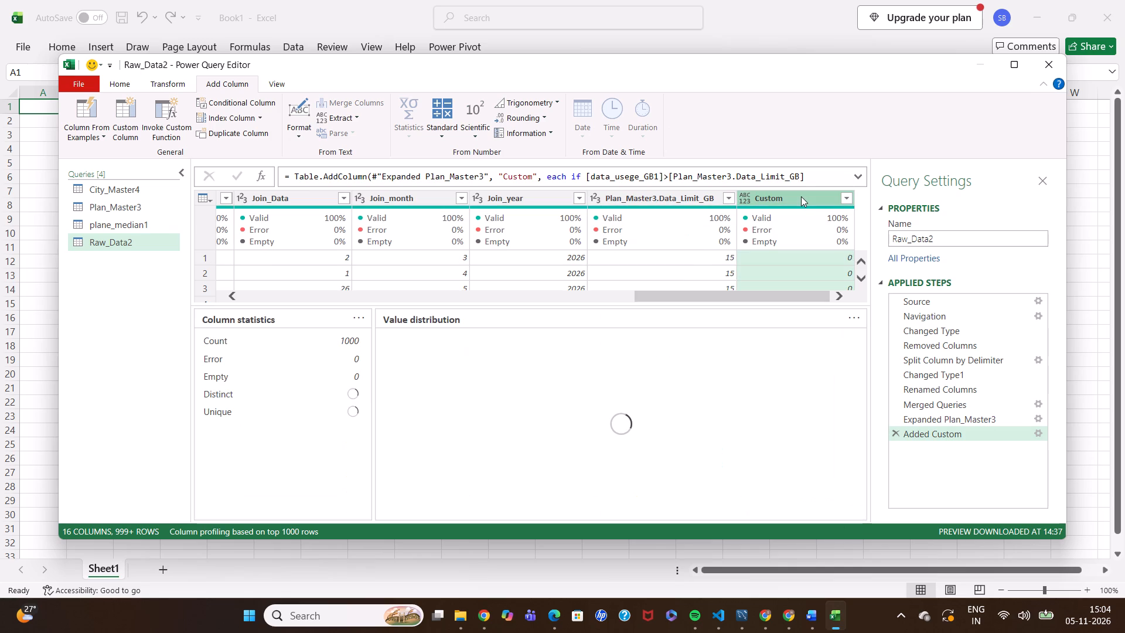
pyautogui.click(846, 200)
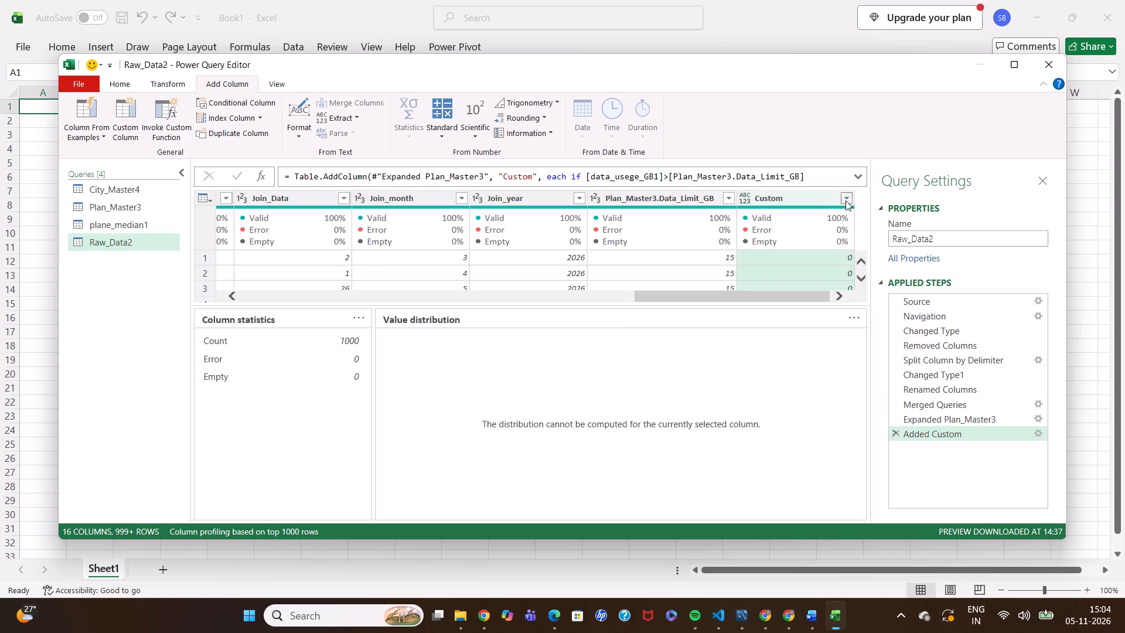
pyautogui.click(690, 233)
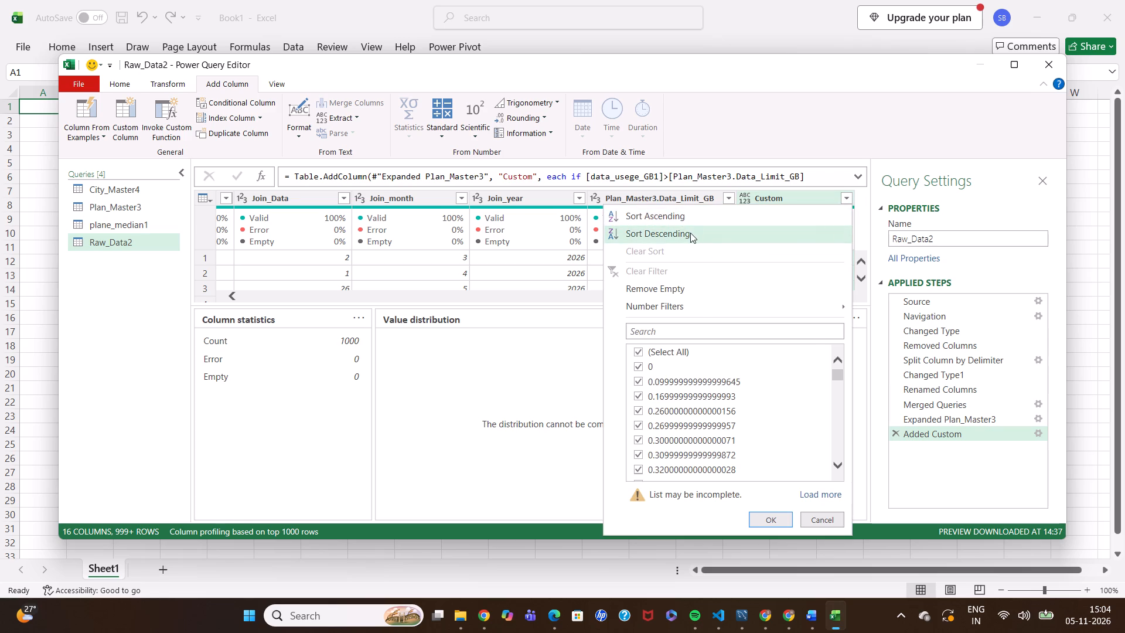
pyautogui.hscroll(-1, 770, 318)
pyautogui.scroll(-1, 770, 318)
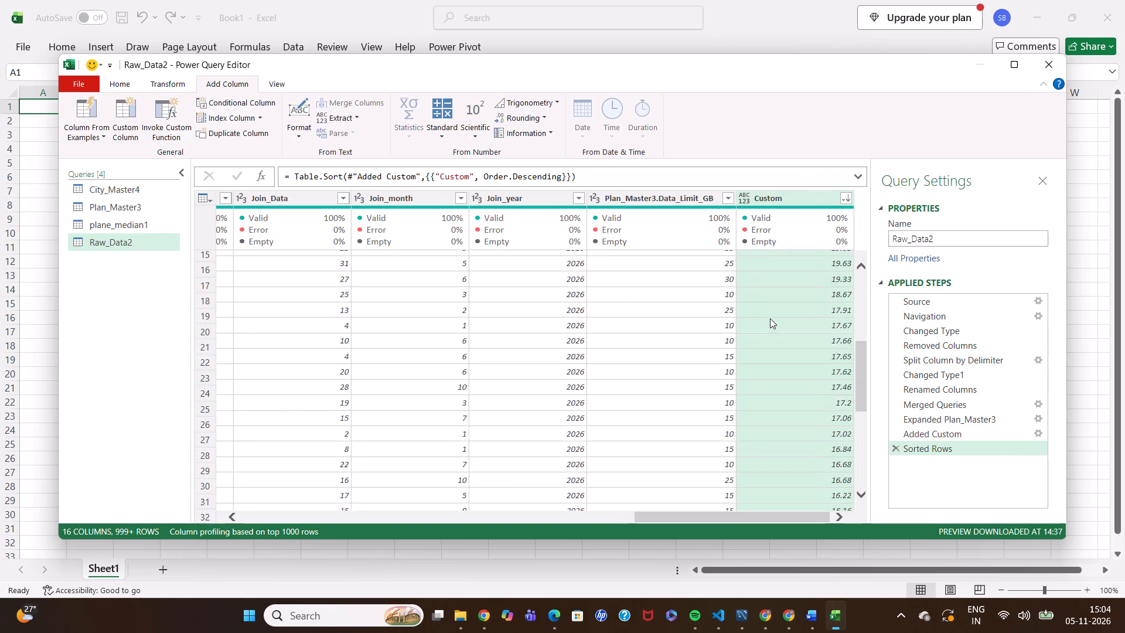
pyautogui.scroll(-2, 770, 318)
pyautogui.scroll(4, 770, 318)
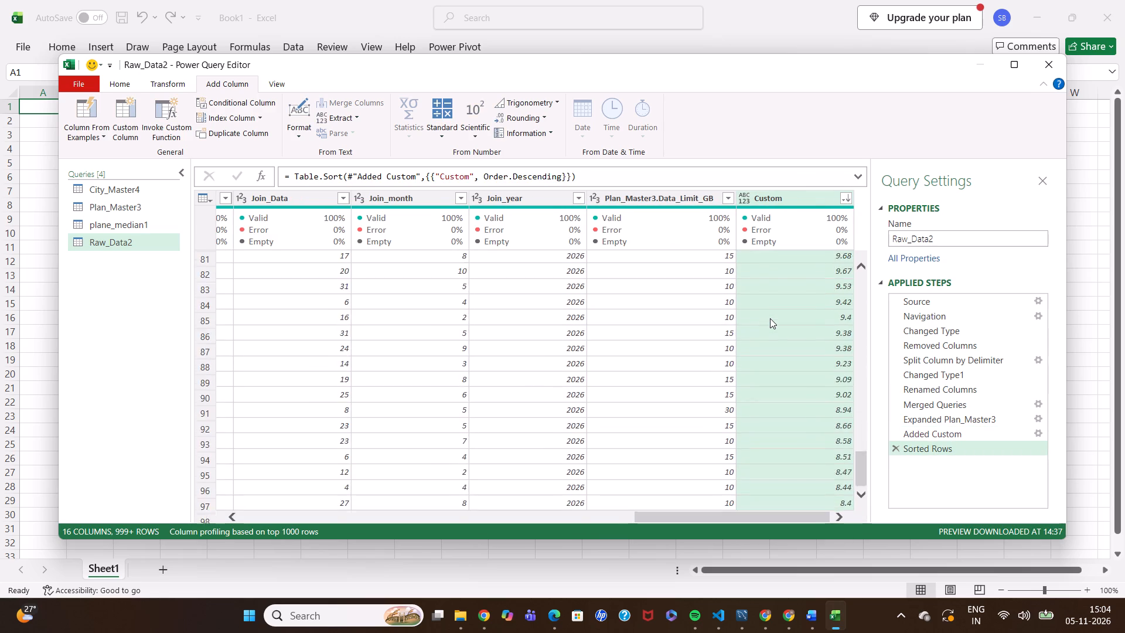
pyautogui.scroll(9, 770, 318)
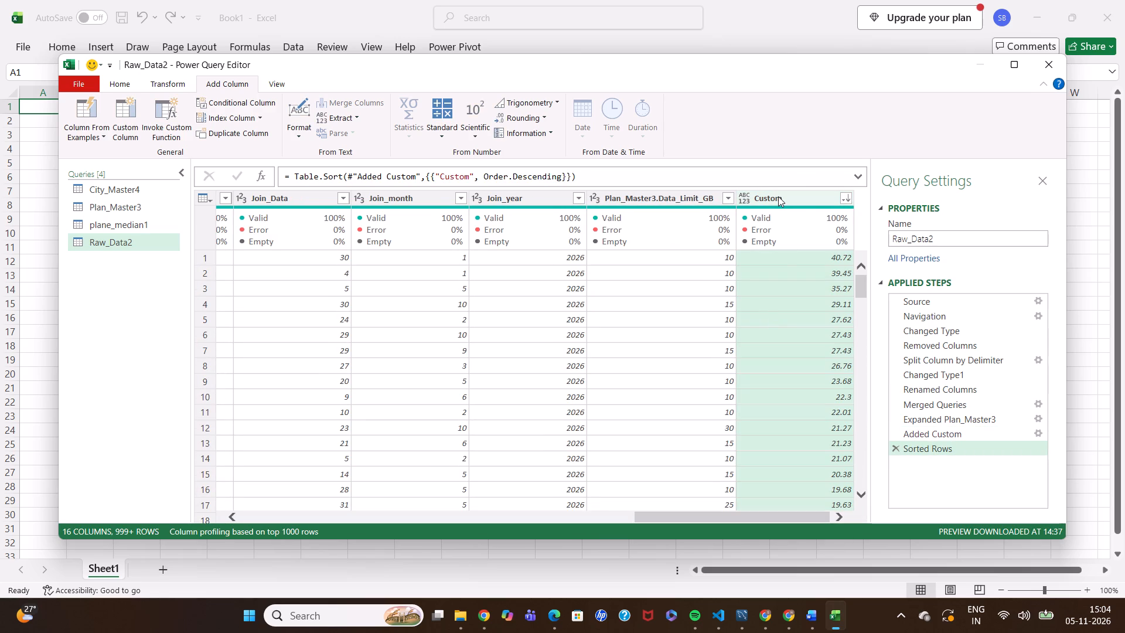
# Change the Custom column's data type to decimal number.
pyautogui.click(744, 197)
pyautogui.click(746, 211)
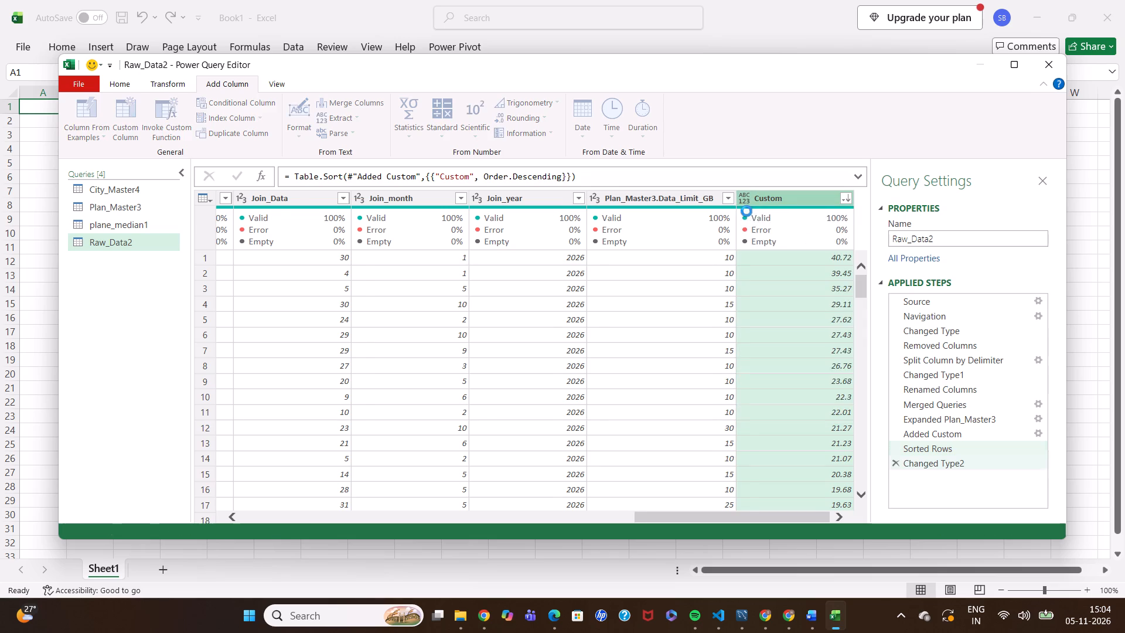
# Remove the Plan_Master3.Data_Limit_GB column from Raw_Data2.
pyautogui.click(638, 196)
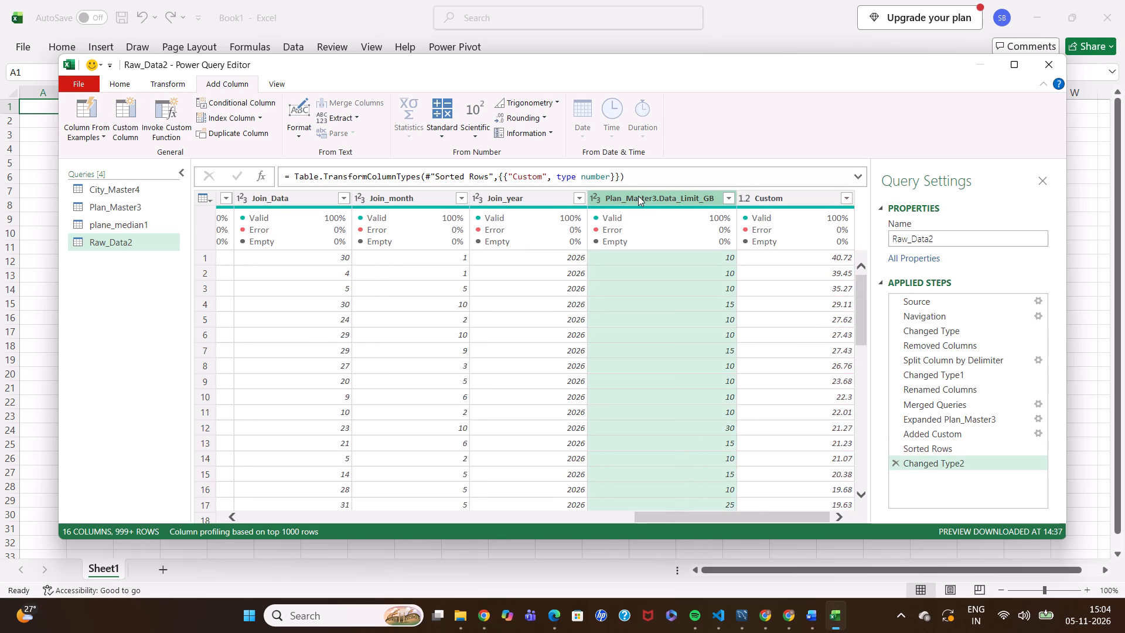
pyautogui.rightClick(638, 196)
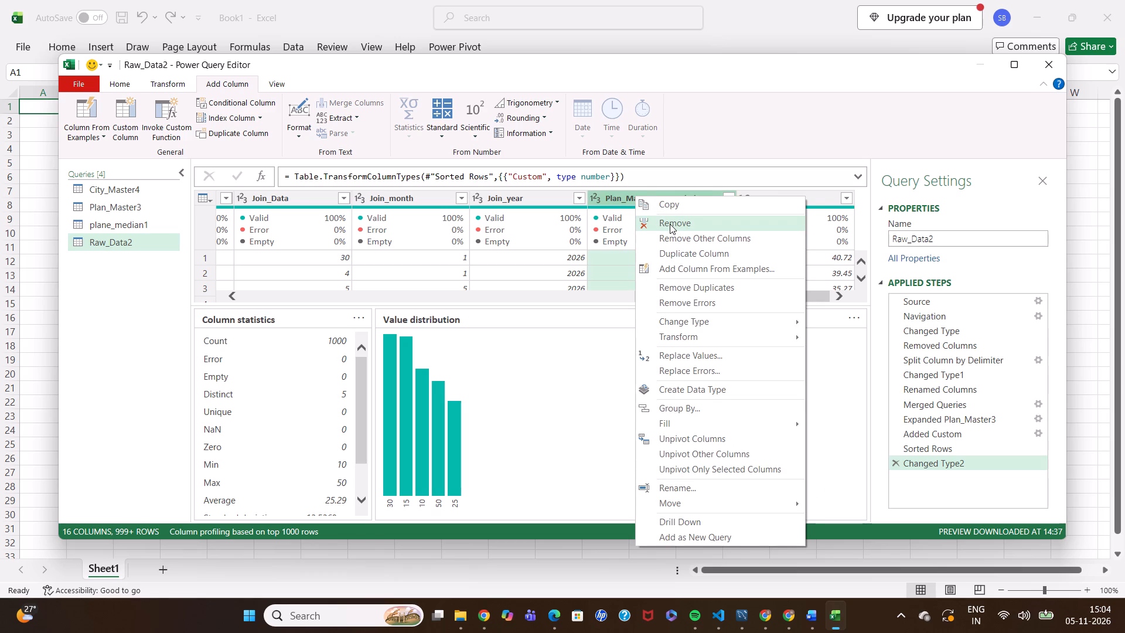
pyautogui.click(670, 224)
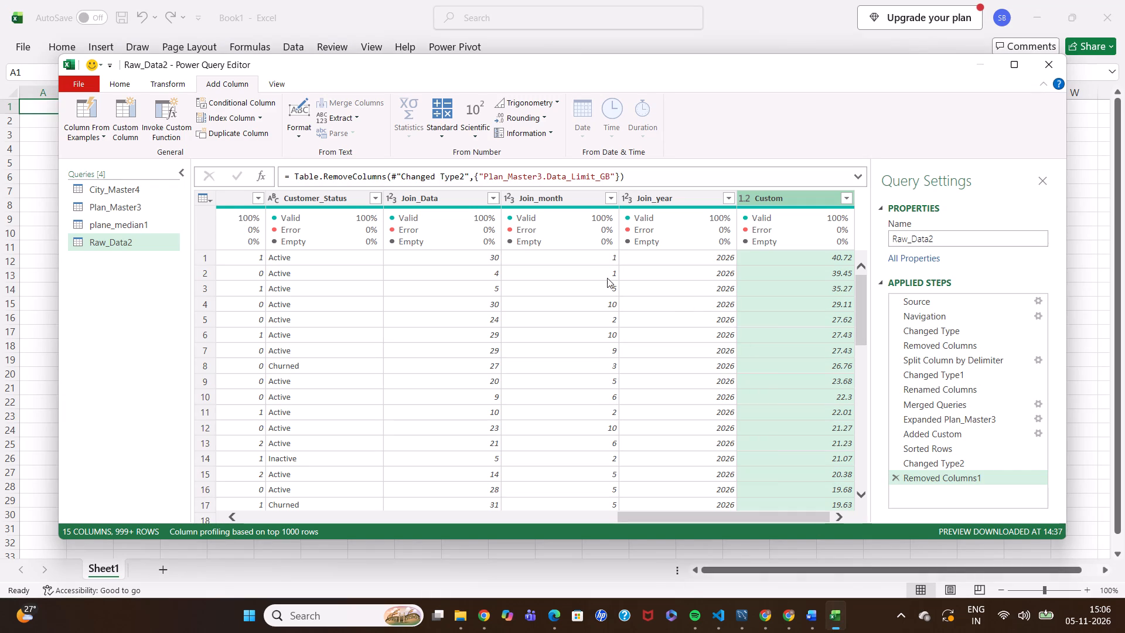
pyautogui.click(114, 79)
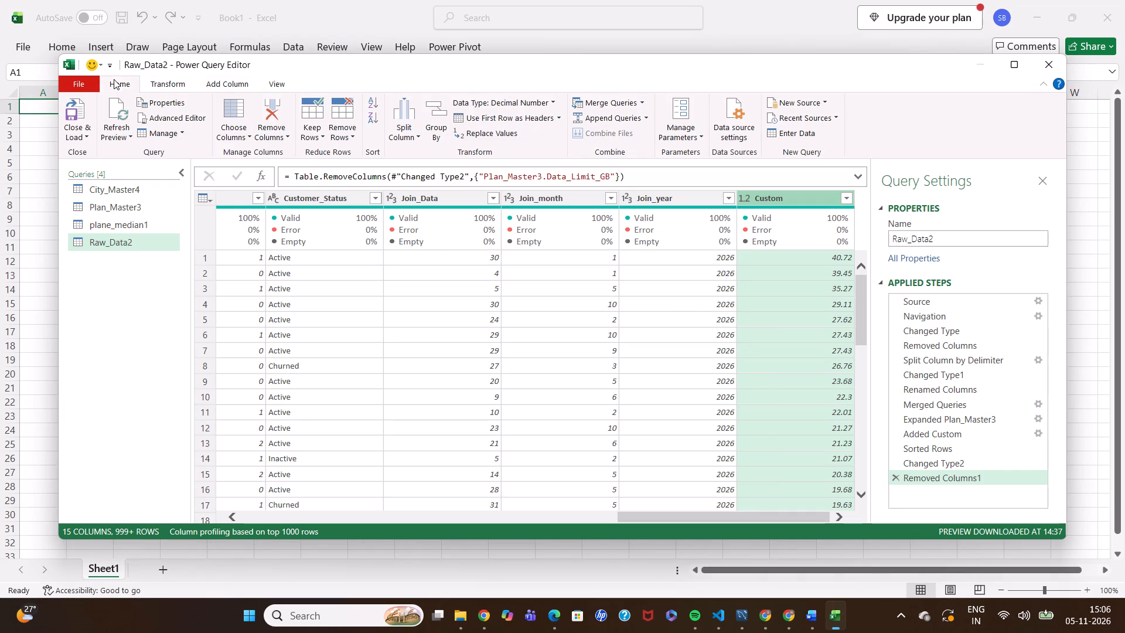
pyautogui.click(82, 122)
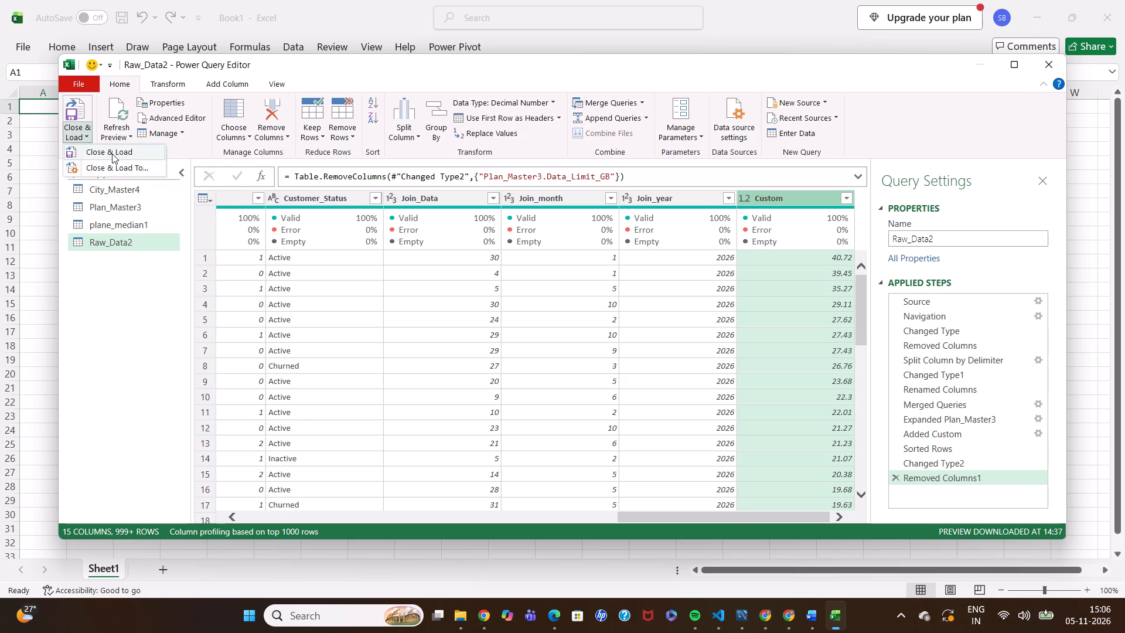
pyautogui.click(112, 154)
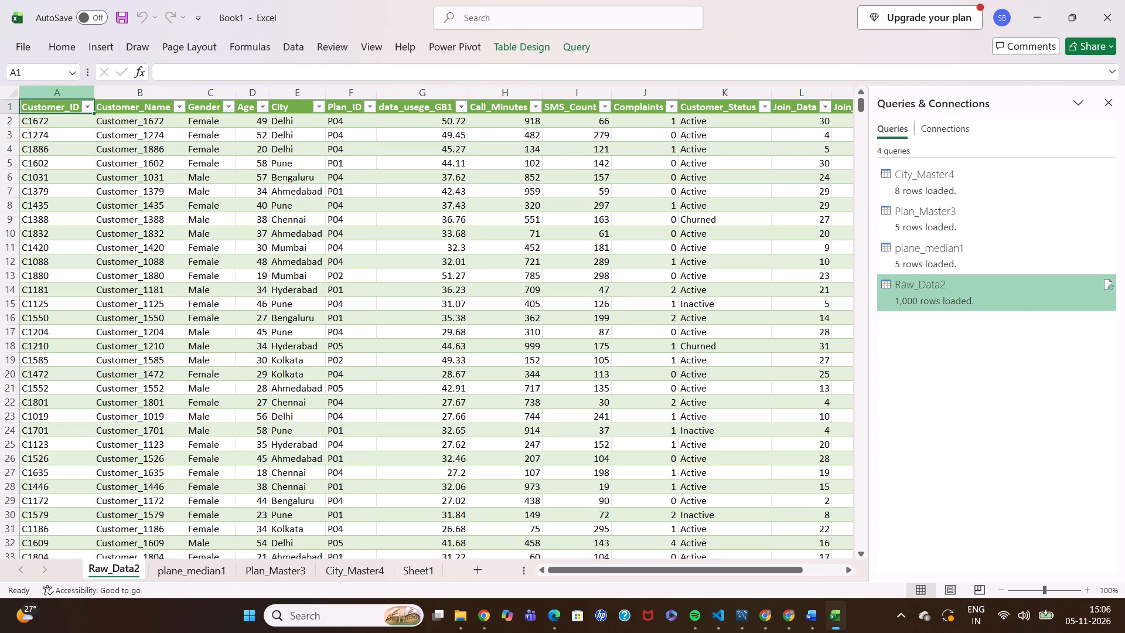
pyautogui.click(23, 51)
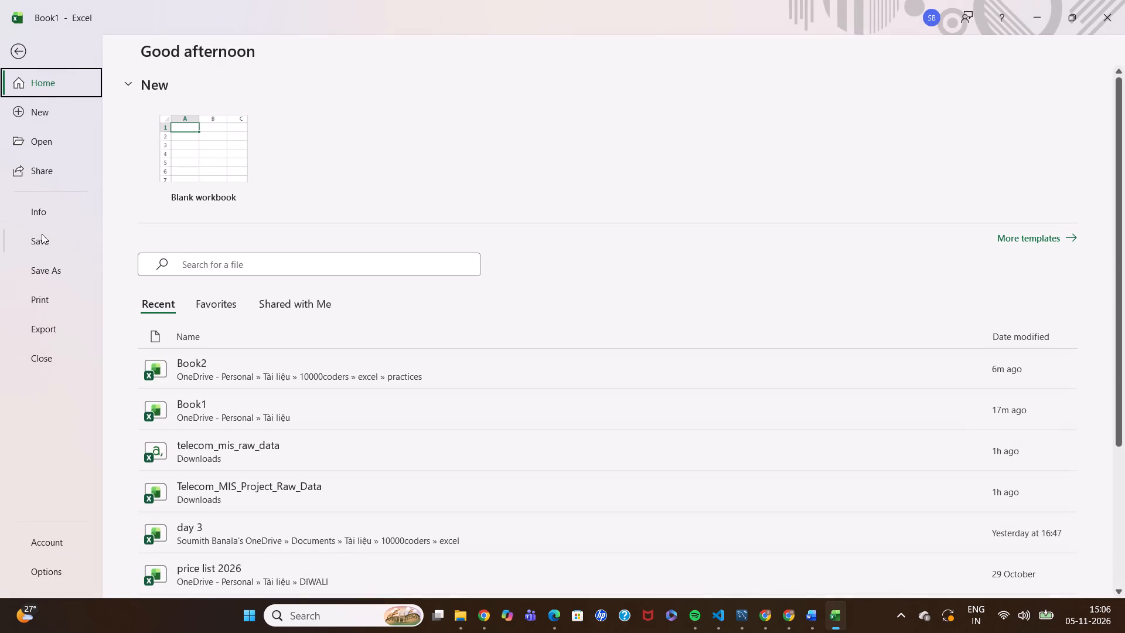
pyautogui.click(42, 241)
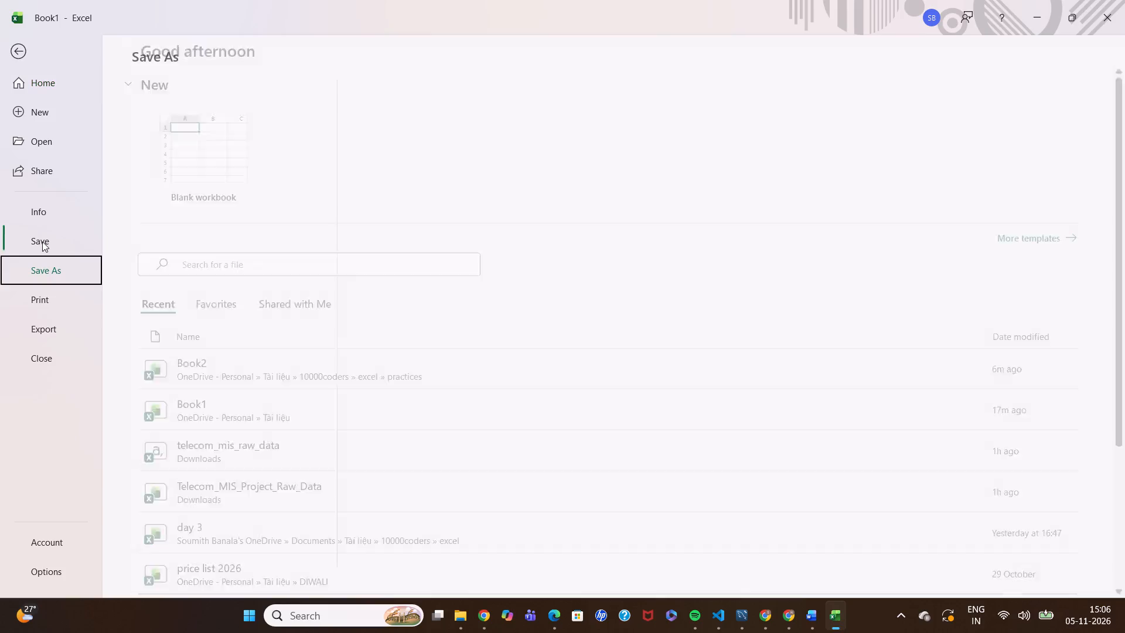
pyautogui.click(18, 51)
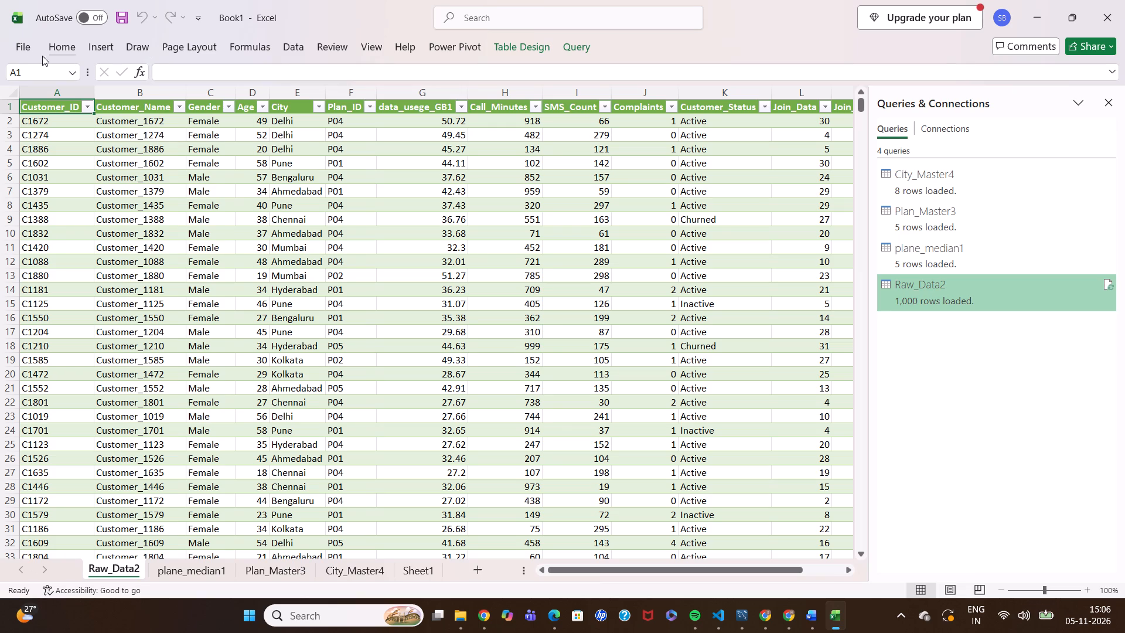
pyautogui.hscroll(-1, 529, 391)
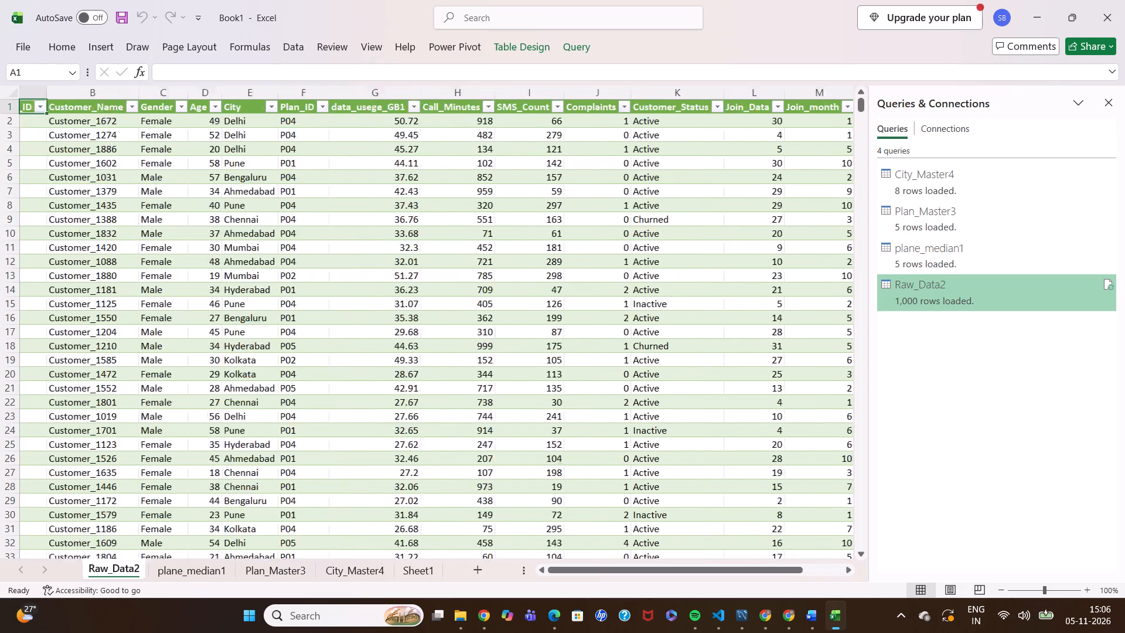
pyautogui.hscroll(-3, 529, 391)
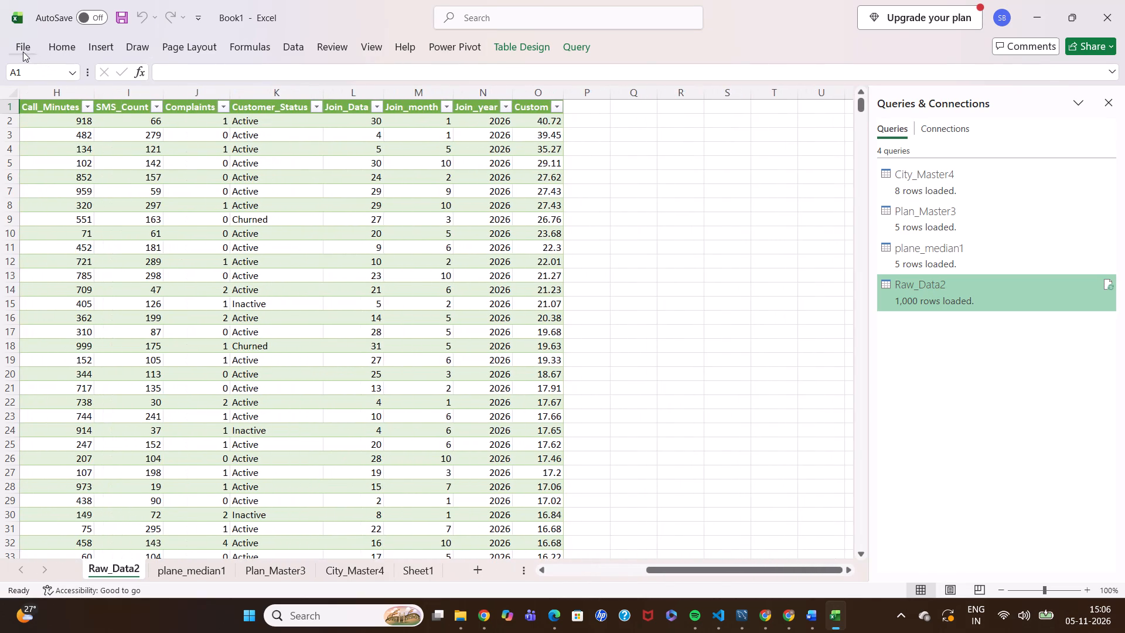
# Save the workbook as Book1, an Excel Workbook, in the Documents > 10000coders > excel > practices folder.
pyautogui.click(23, 52)
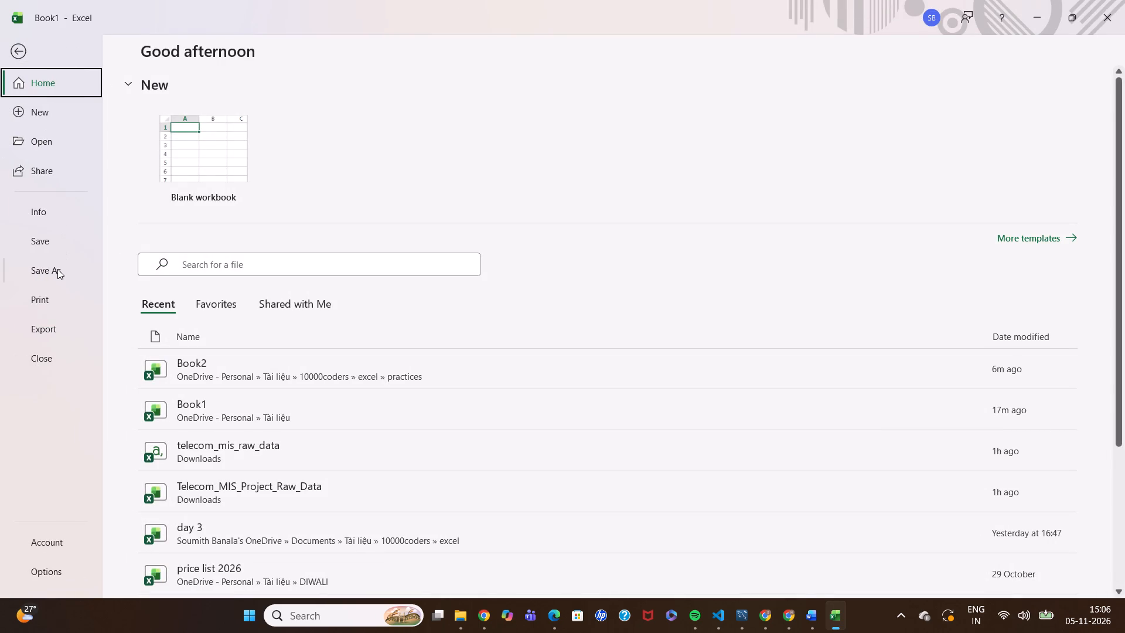
pyautogui.click(38, 272)
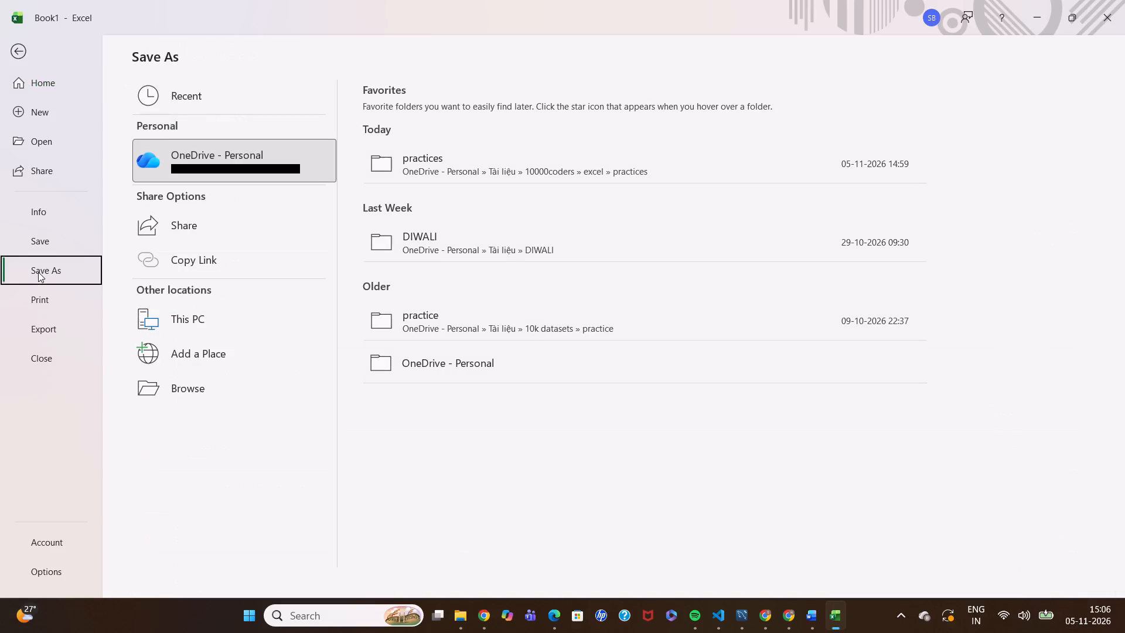
pyautogui.doubleClick(191, 389)
pyautogui.doubleClick(194, 163)
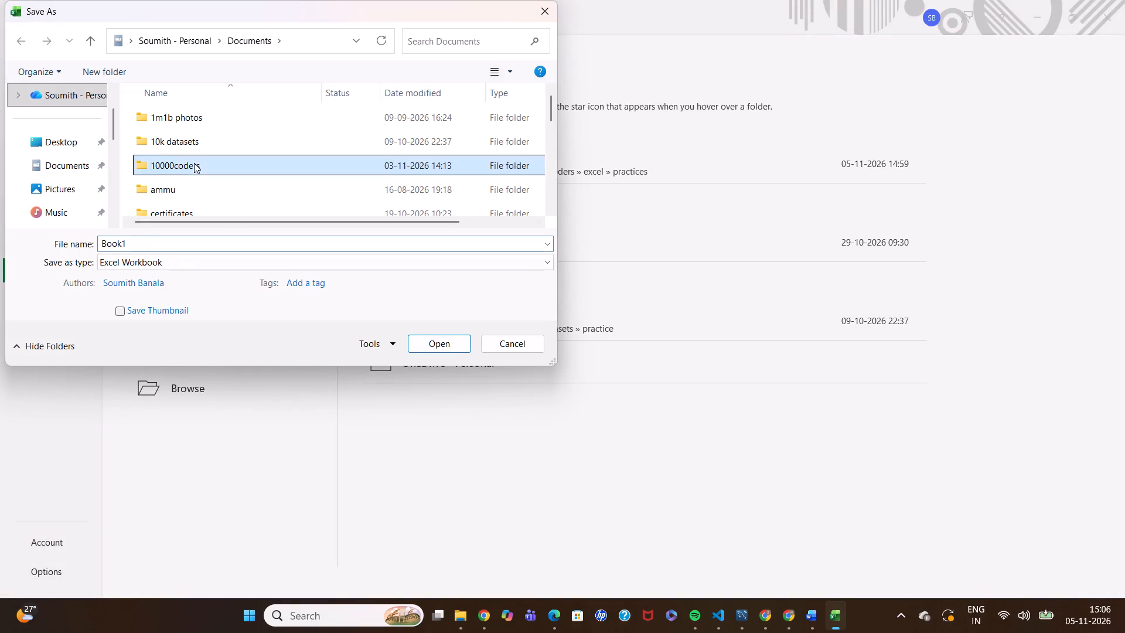
pyautogui.scroll(-1, 190, 169)
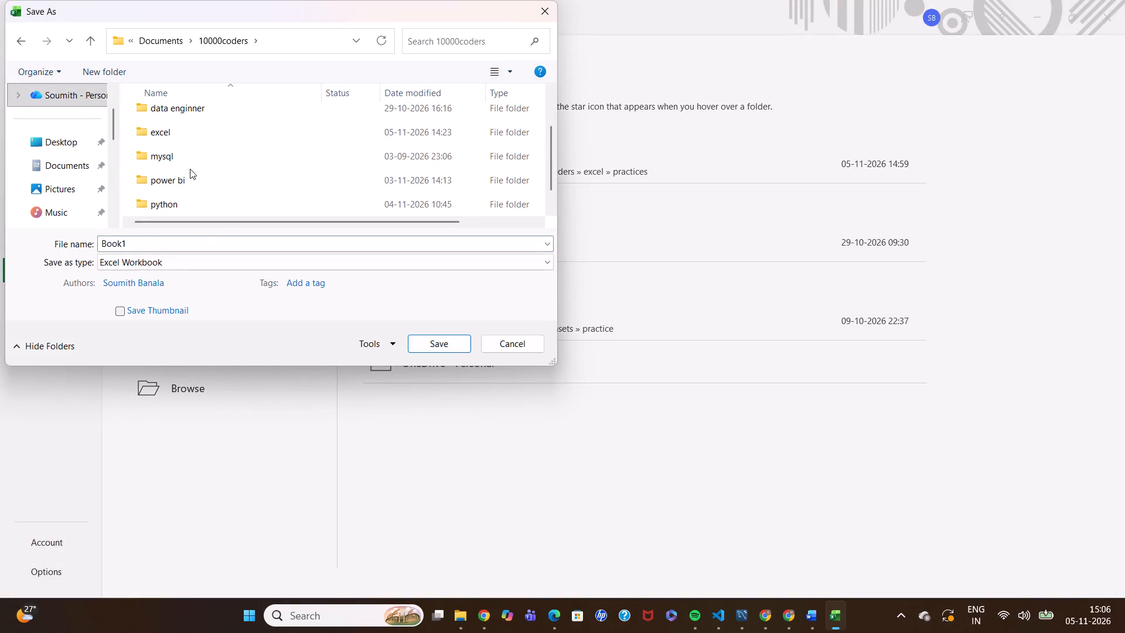
pyautogui.doubleClick(165, 134)
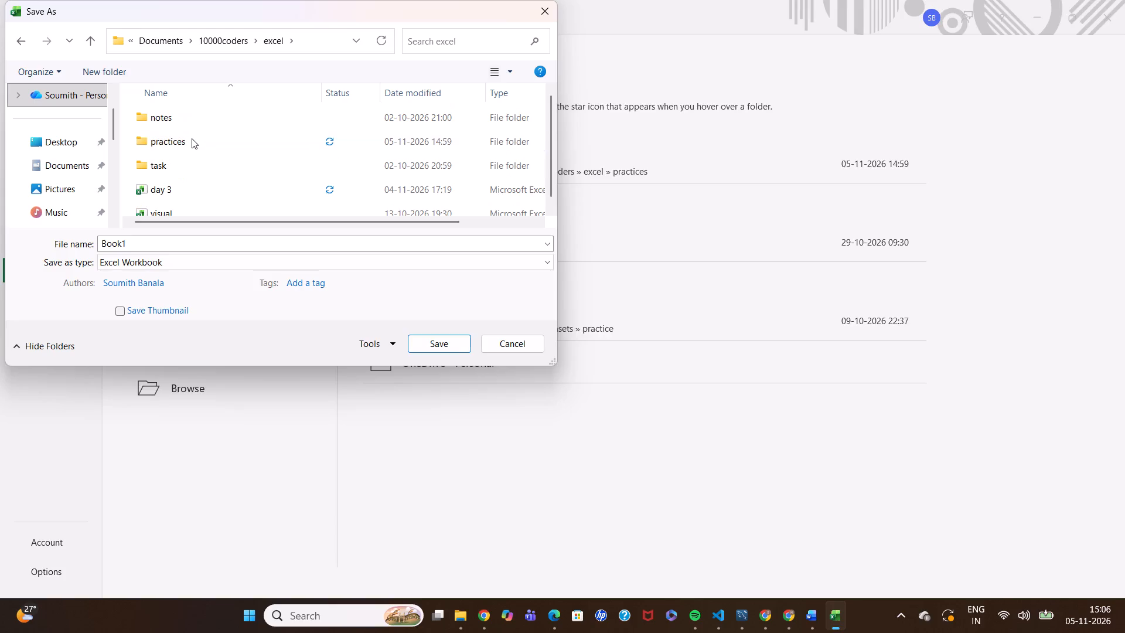
pyautogui.doubleClick(190, 142)
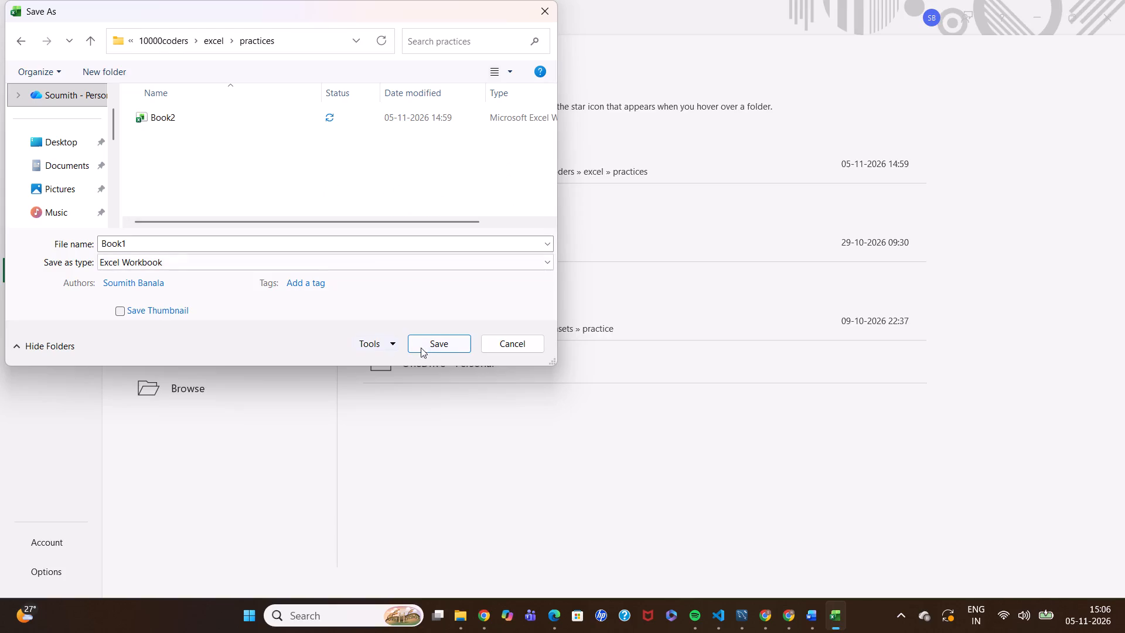
pyautogui.click(433, 344)
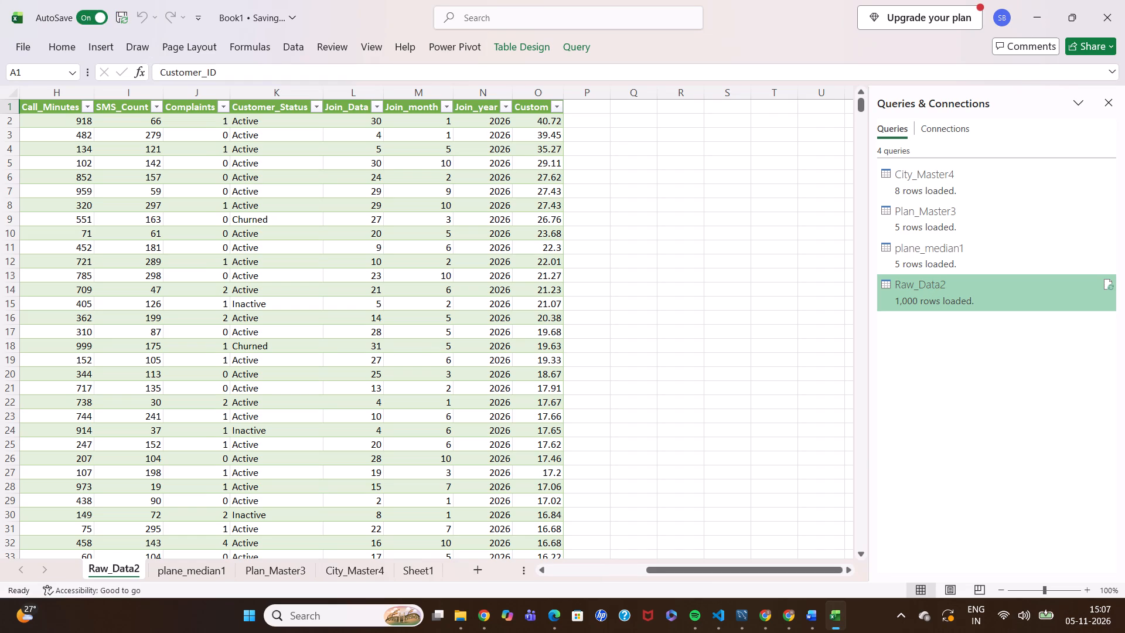
# Rename the Custom column header in the Raw_Data2 table as extra_data_usege.
pyautogui.doubleClick(532, 108)
pyautogui.click(557, 114)
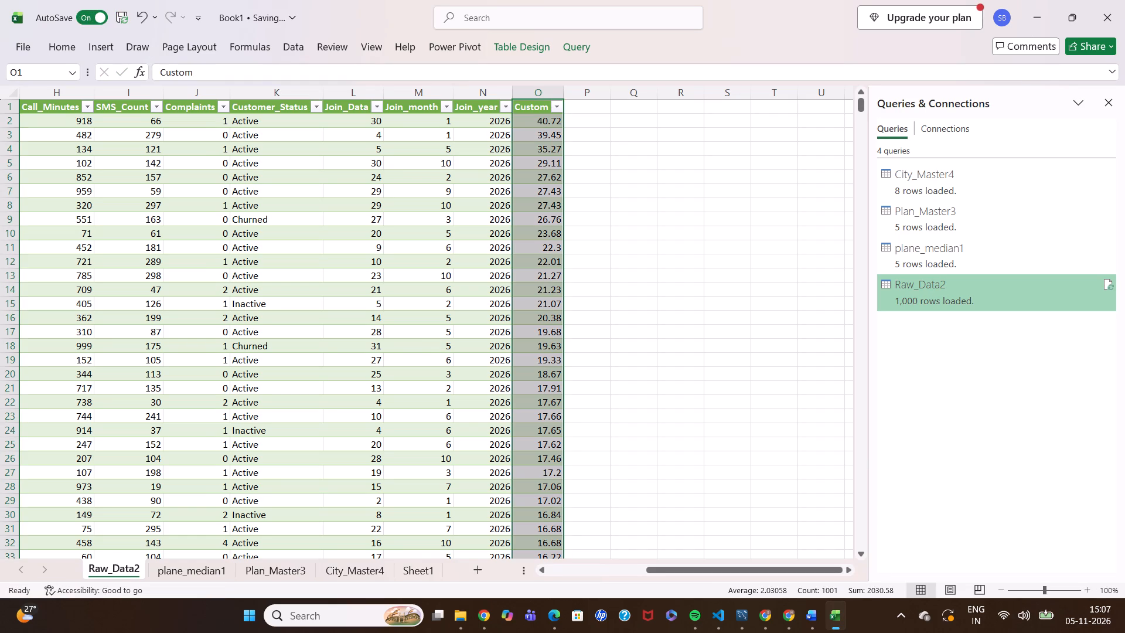
pyautogui.doubleClick(547, 113)
pyautogui.scroll(10, 539, 169)
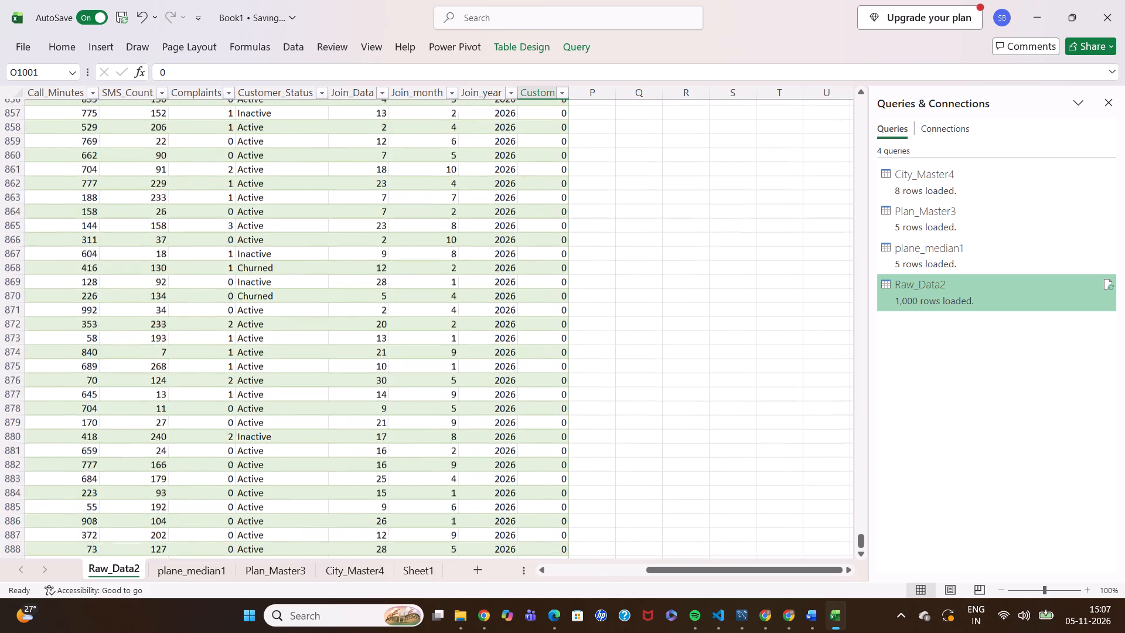
pyautogui.scroll(12, 564, 301)
pyautogui.scroll(10, 507, 146)
pyautogui.scroll(12, 507, 146)
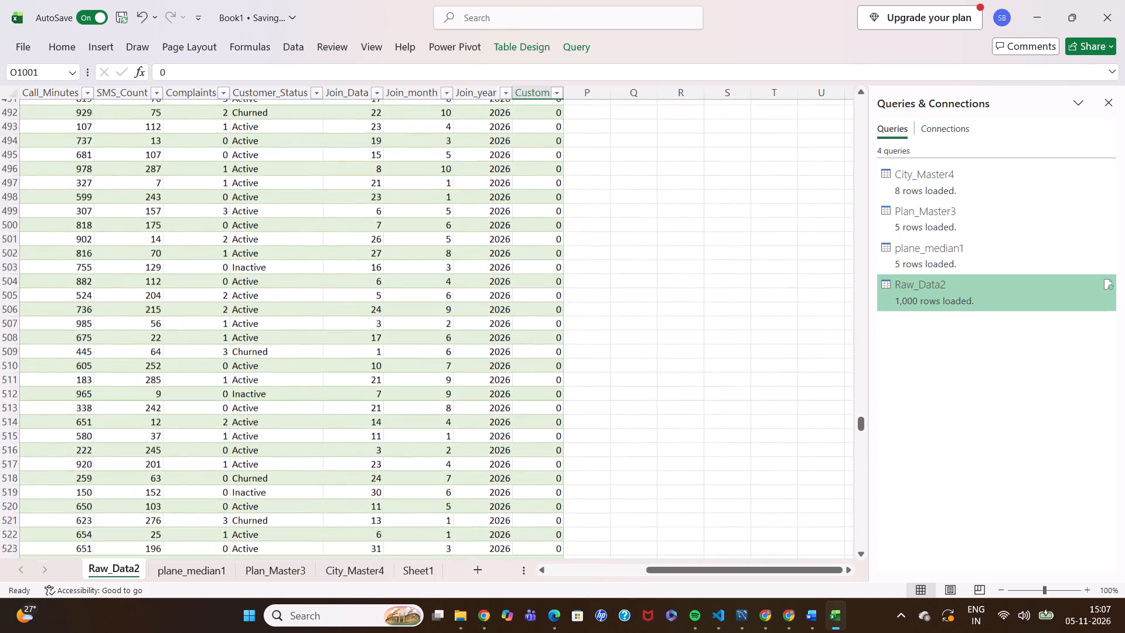
pyautogui.scroll(12, 507, 146)
pyautogui.scroll(11, 507, 146)
pyautogui.scroll(11, 507, 146)
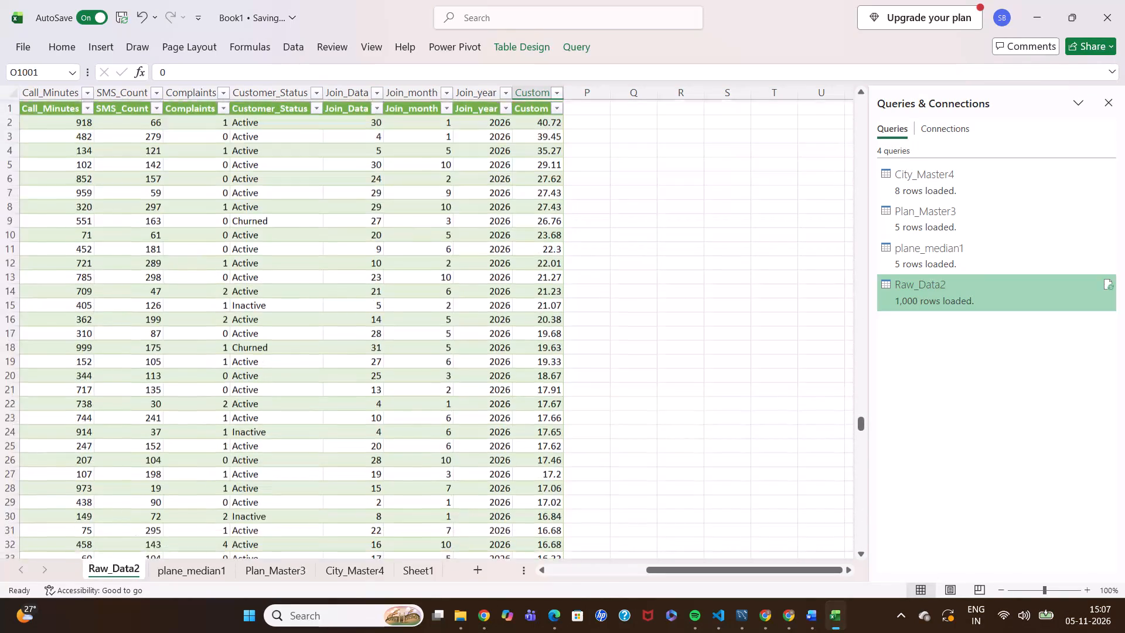
pyautogui.doubleClick(530, 109)
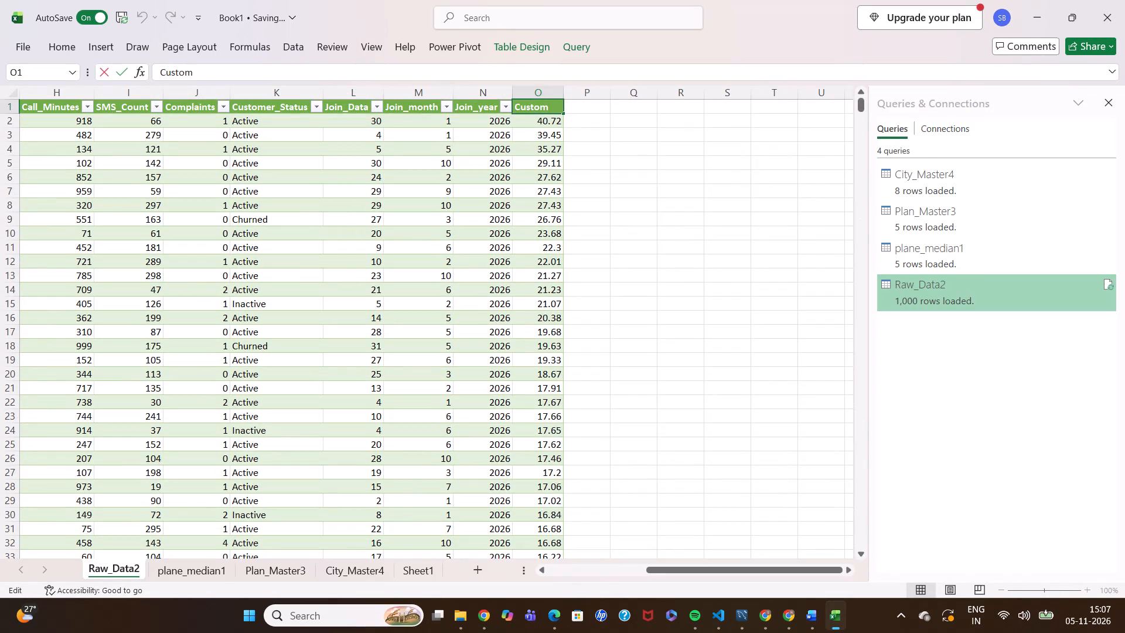
pyautogui.press('Right')
pyautogui.press('Right')
pyautogui.press('Right')
pyautogui.press('Right')
pyautogui.press('BackSpace')
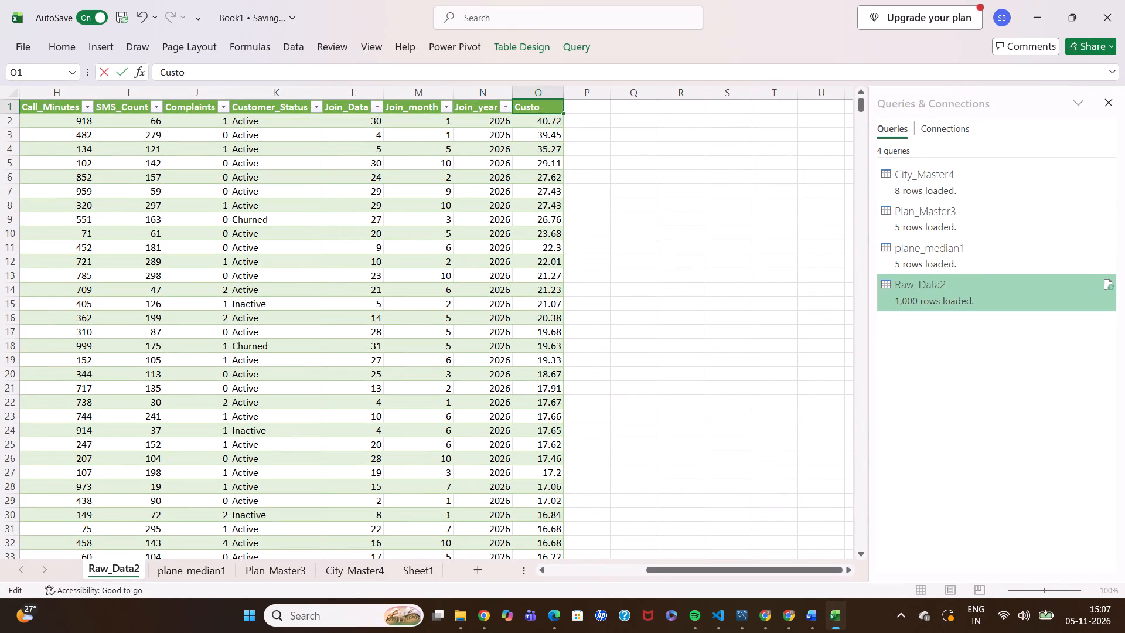
pyautogui.press('BackSpace')
pyautogui.press('BackSpace')
pyautogui.press('BackSpace')
pyautogui.press('BackSpace')
pyautogui.press('BackSpace')
pyautogui.write('extra')
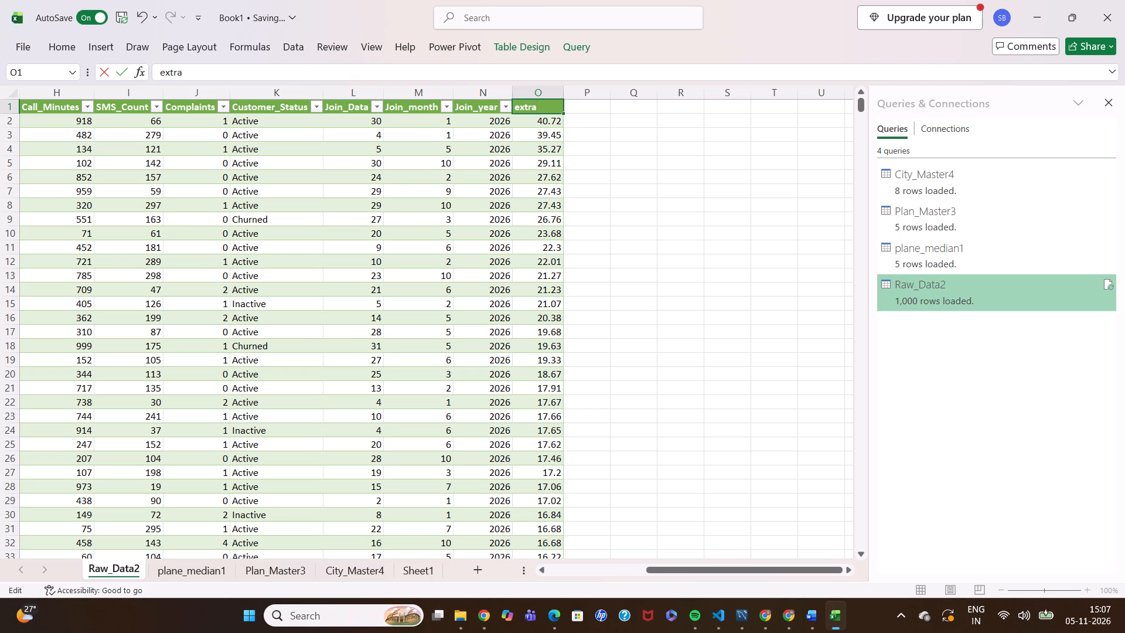
pyautogui.press('space')
pyautogui.press('BackSpace')
pyautogui.write('_data')
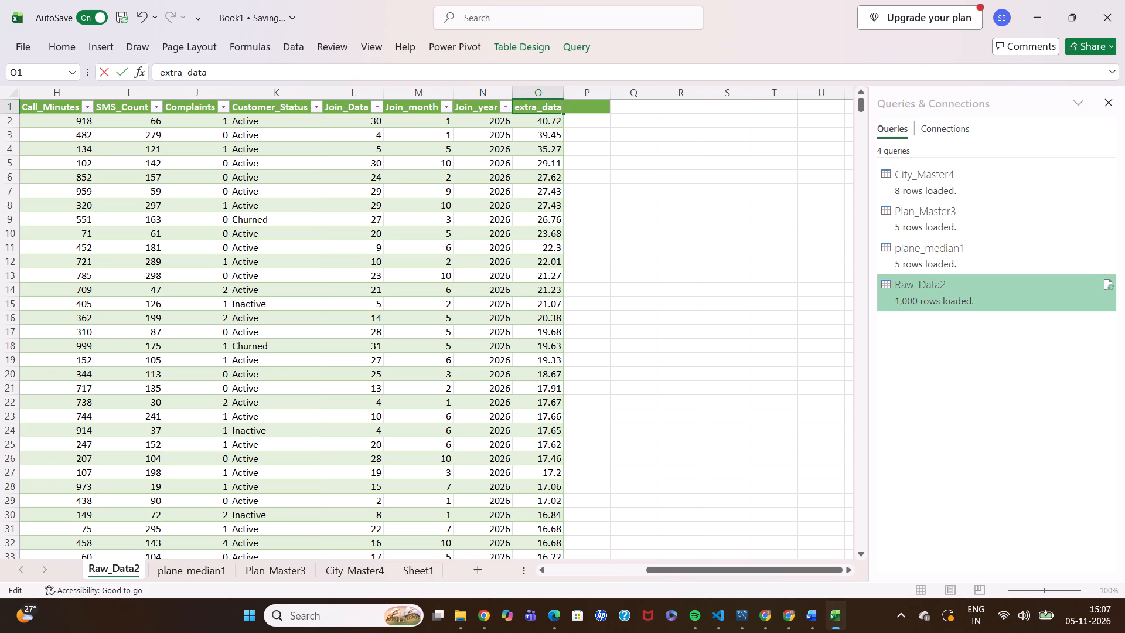
pyautogui.write('_u')
pyautogui.write('sege')
pyautogui.press('Return')
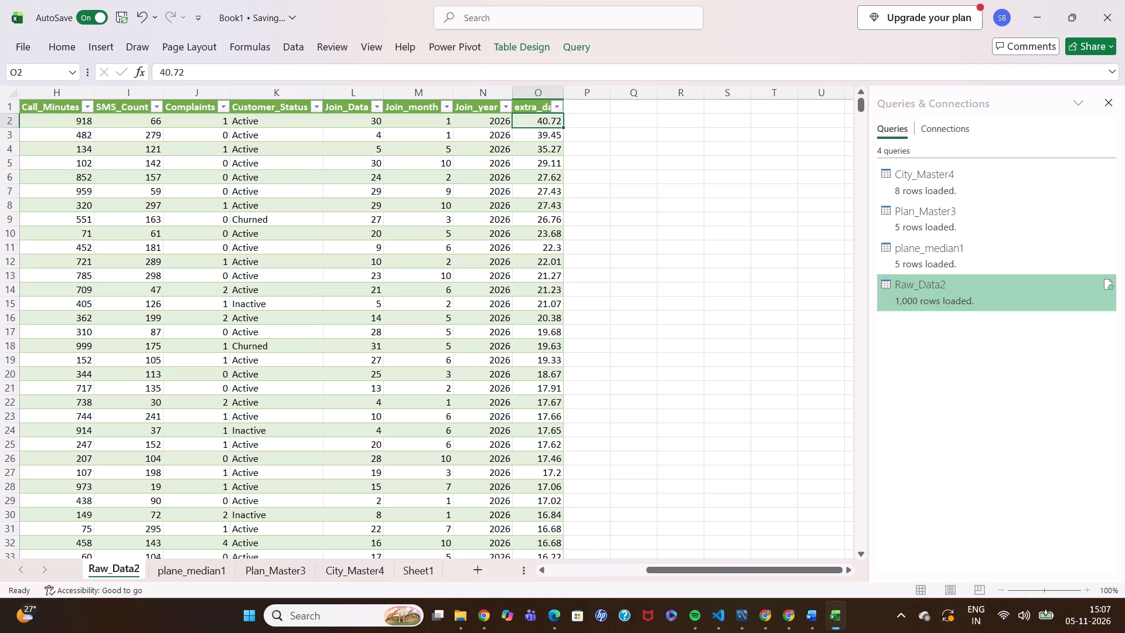
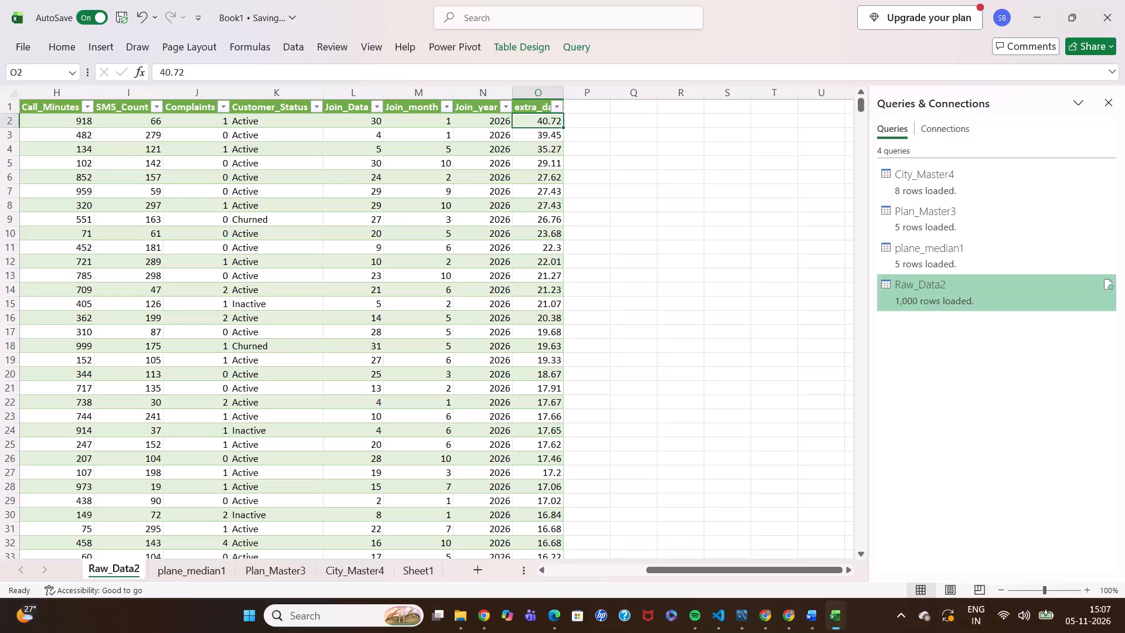
# Start a VLOOKUP formula in cell Q4 of Raw_Data2, using the Plan_ID in row 4 as the lookup value.
pyautogui.hscroll(3, 350, 205)
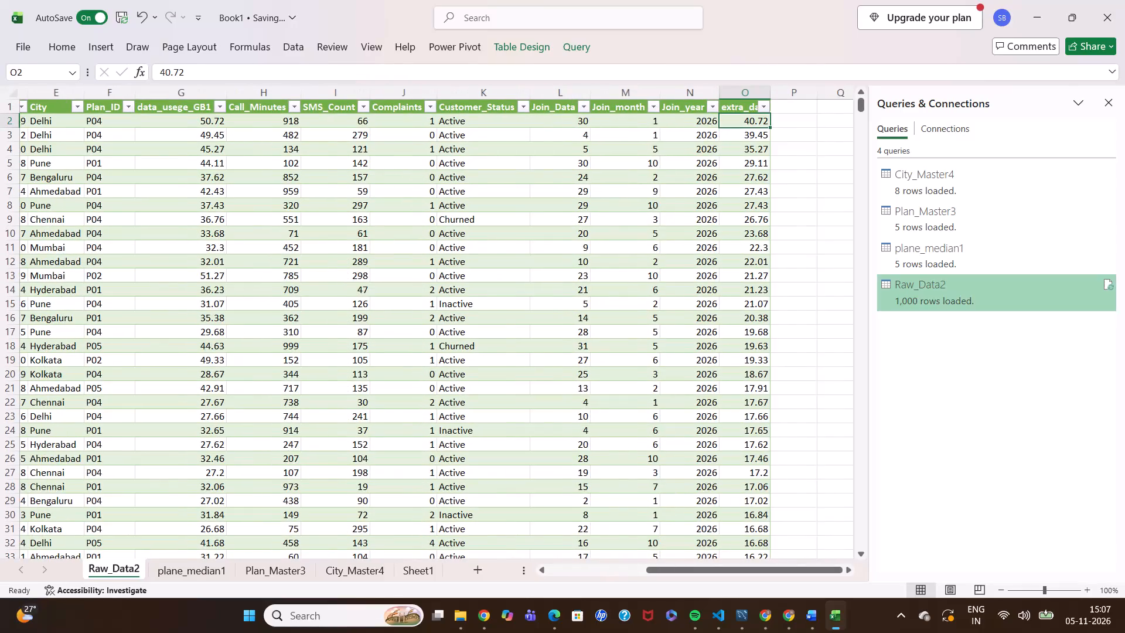
pyautogui.hscroll(2, 350, 205)
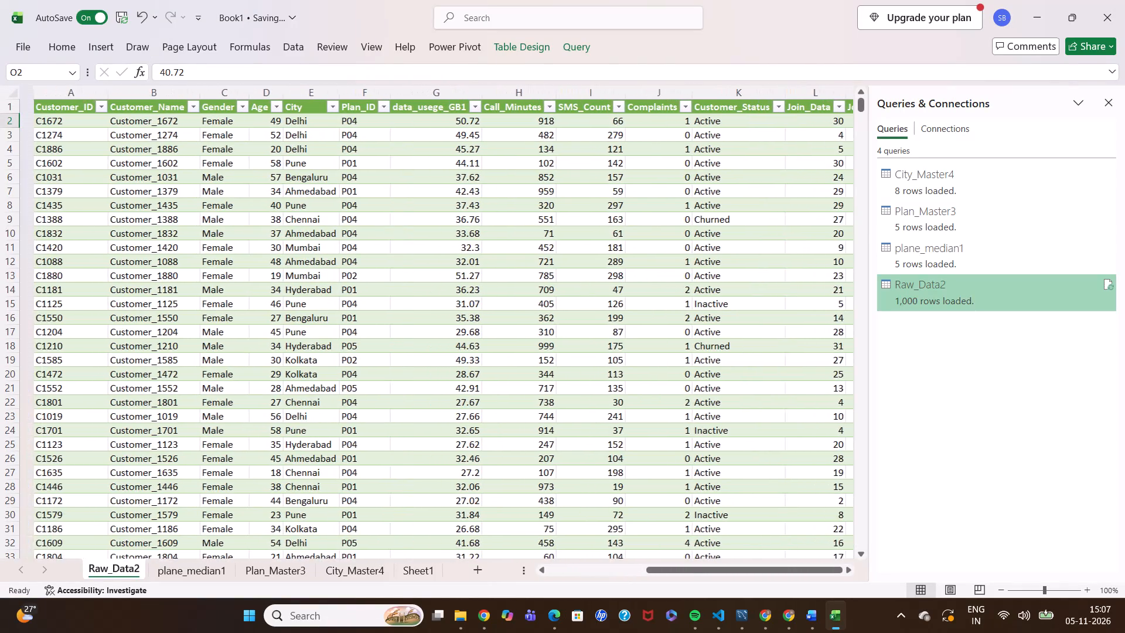
pyautogui.hscroll(1, 350, 205)
pyautogui.hscroll(-3, 350, 205)
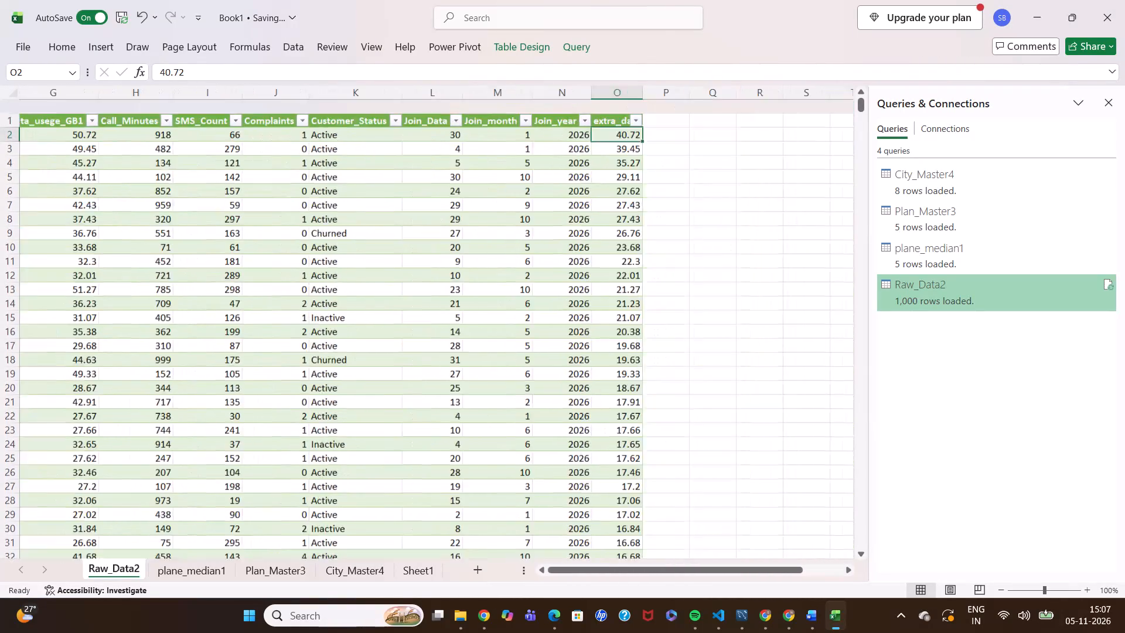
pyautogui.hscroll(-1, 350, 205)
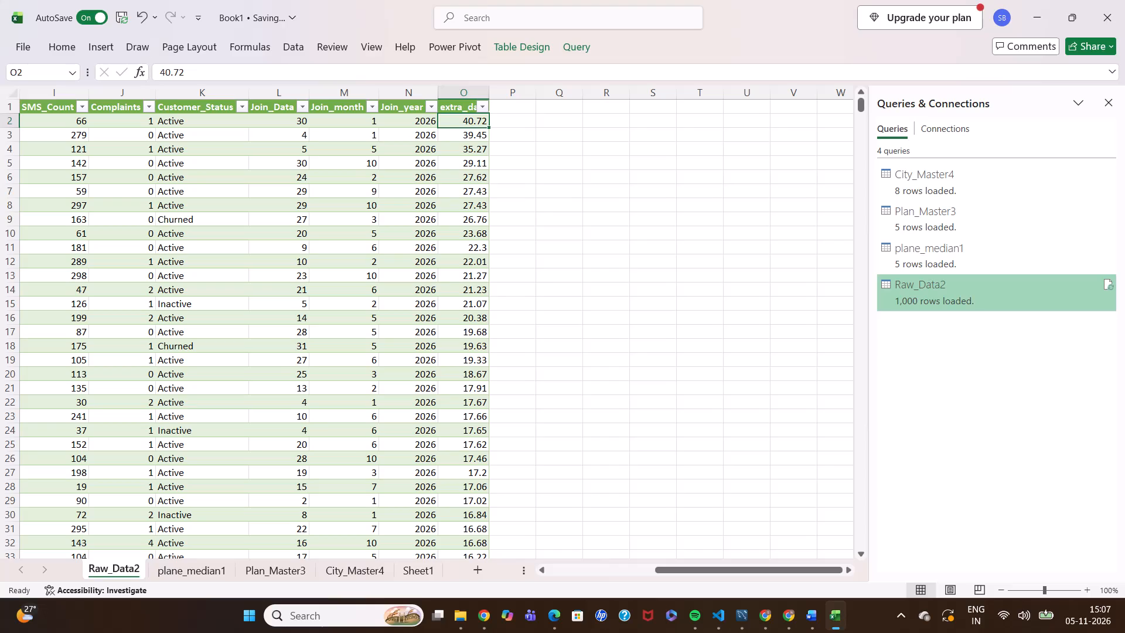
pyautogui.click(561, 152)
pyautogui.press('=')
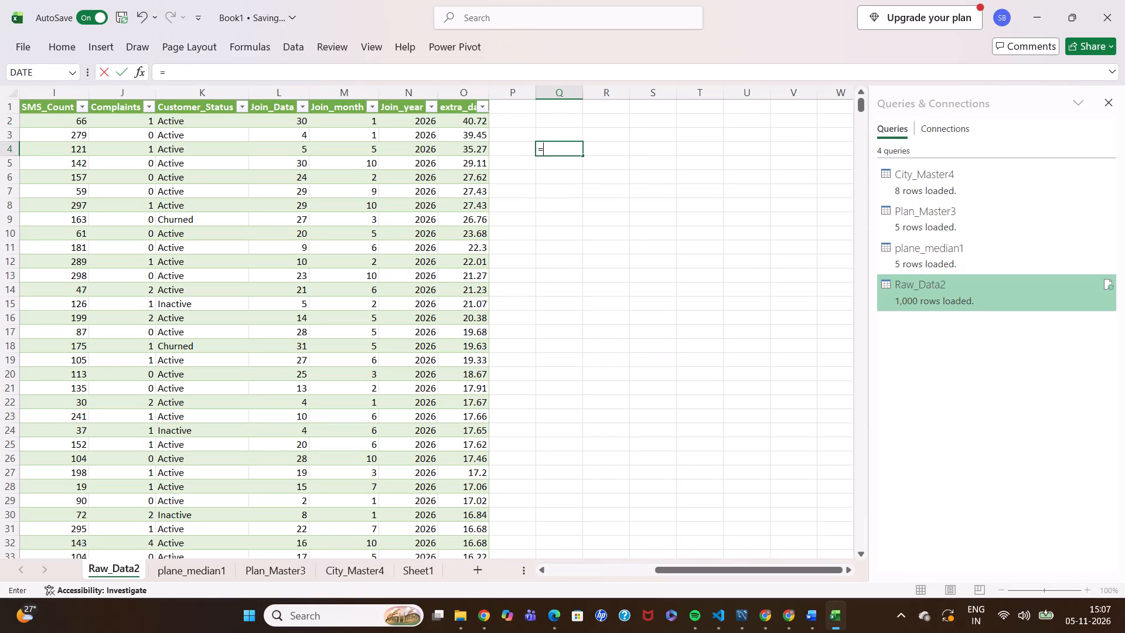
pyautogui.write('vl')
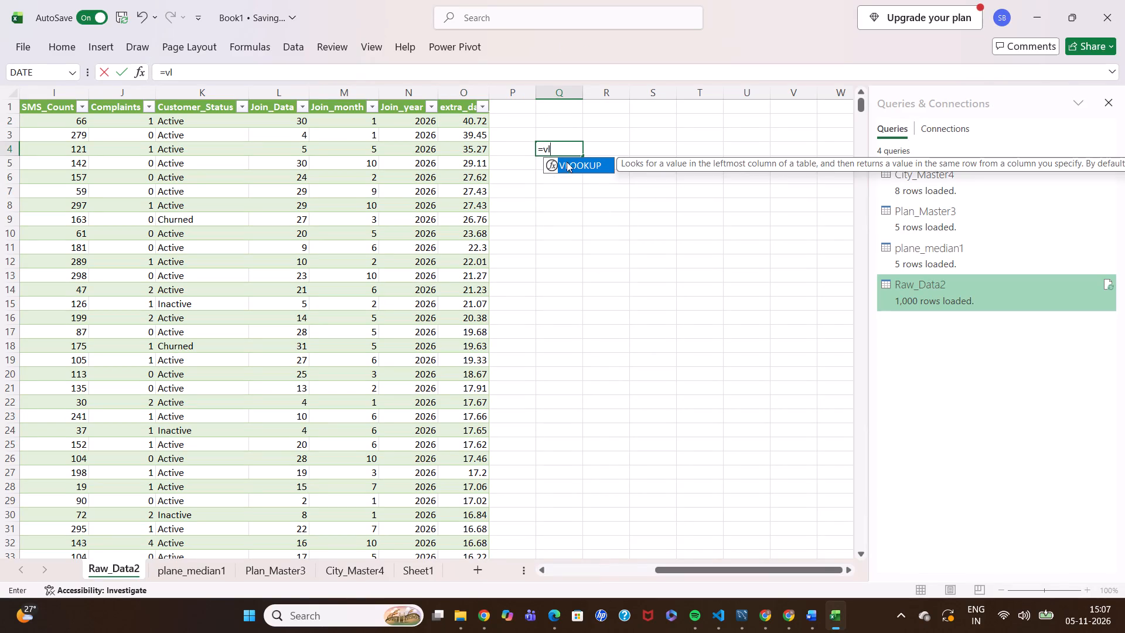
pyautogui.click(575, 164)
pyautogui.doubleClick(575, 164)
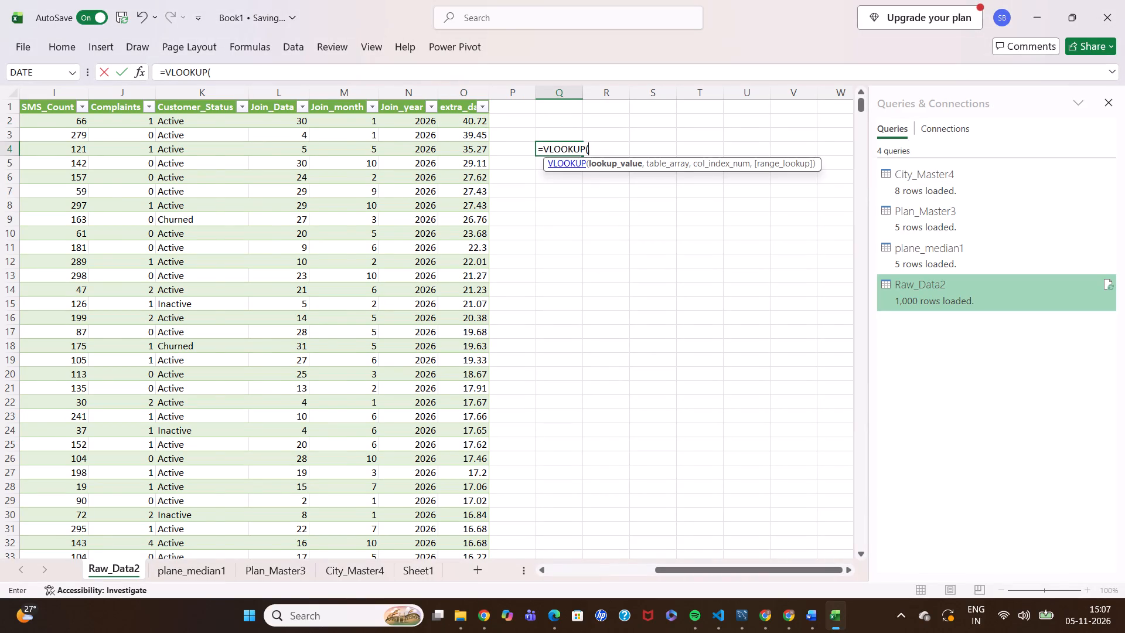
pyautogui.hscroll(2, 208, 159)
pyautogui.hscroll(-2, 238, 178)
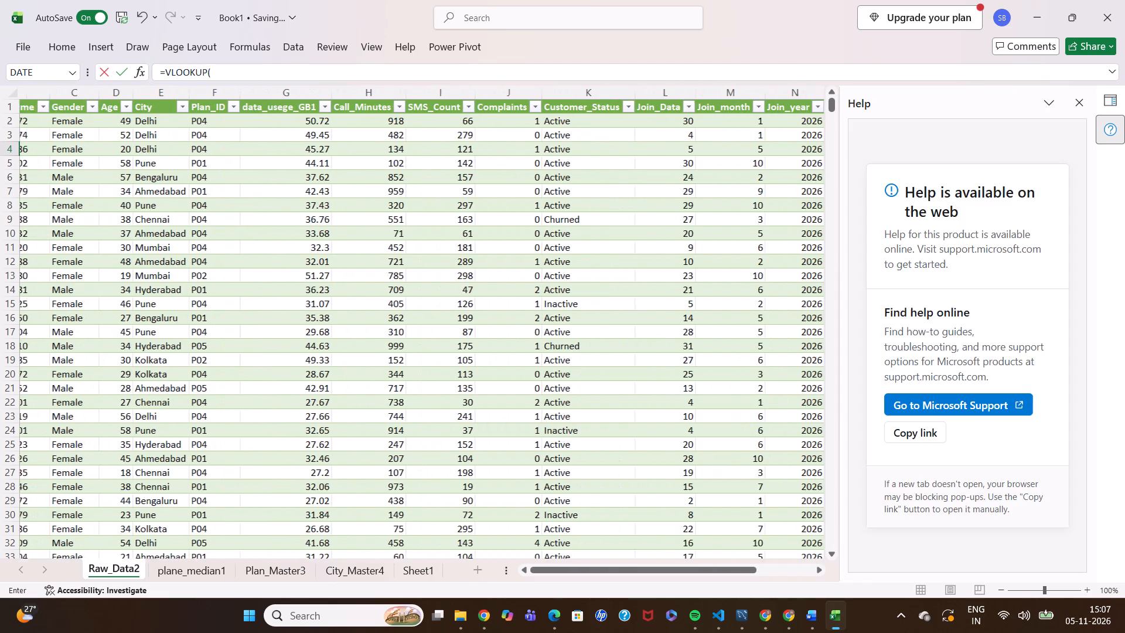
pyautogui.hscroll(-1, 238, 178)
pyautogui.click(169, 151)
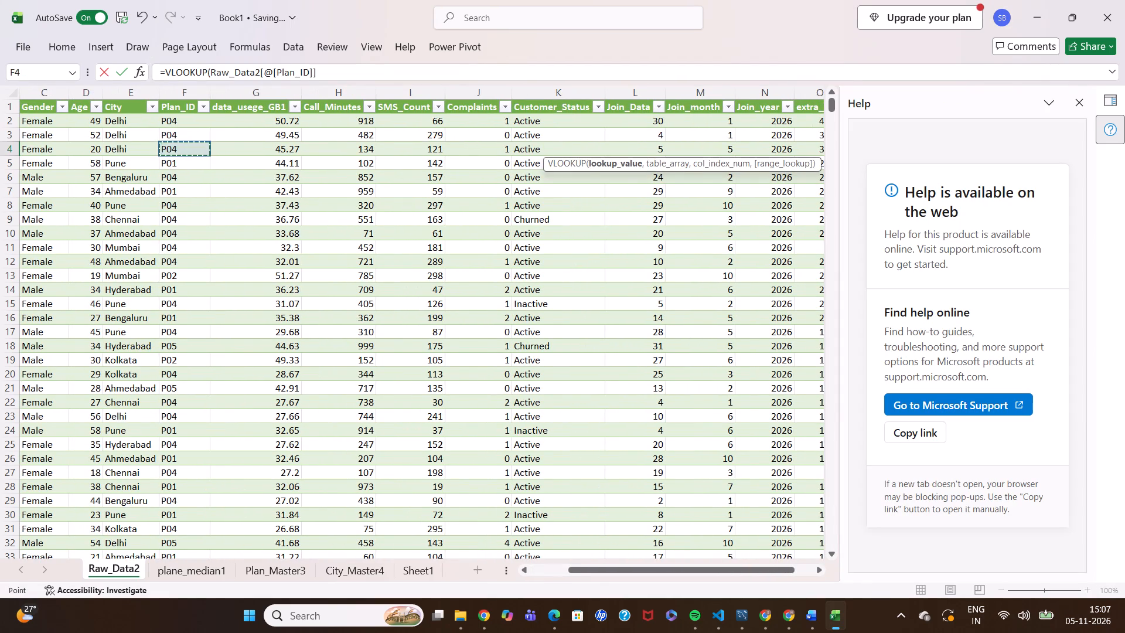
pyautogui.hscroll(-4, 395, 229)
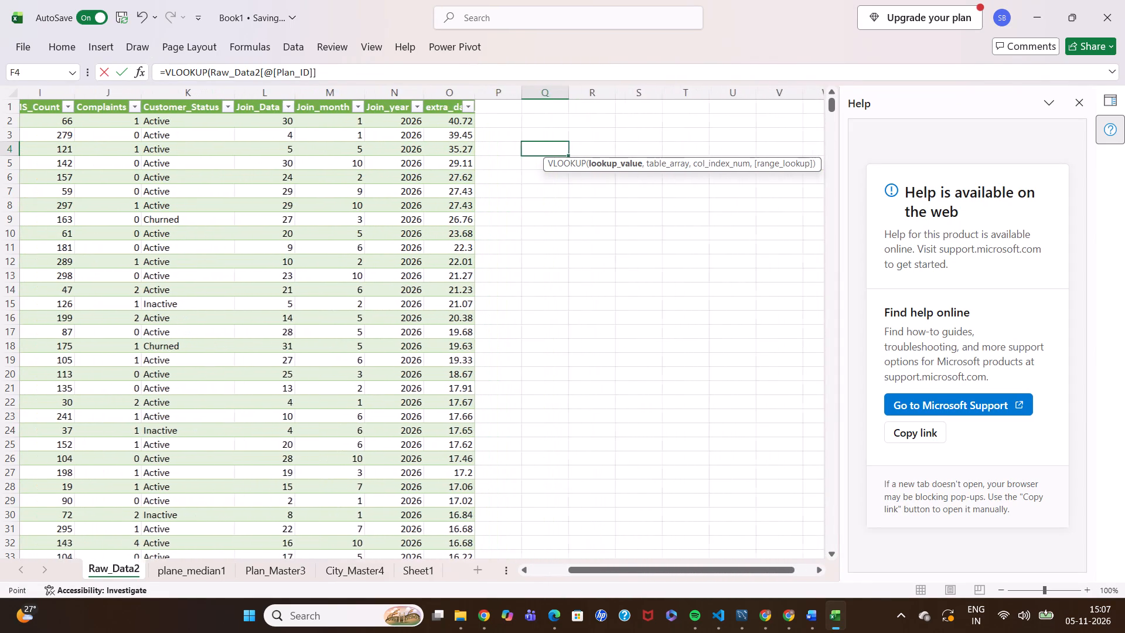
pyautogui.press(',')
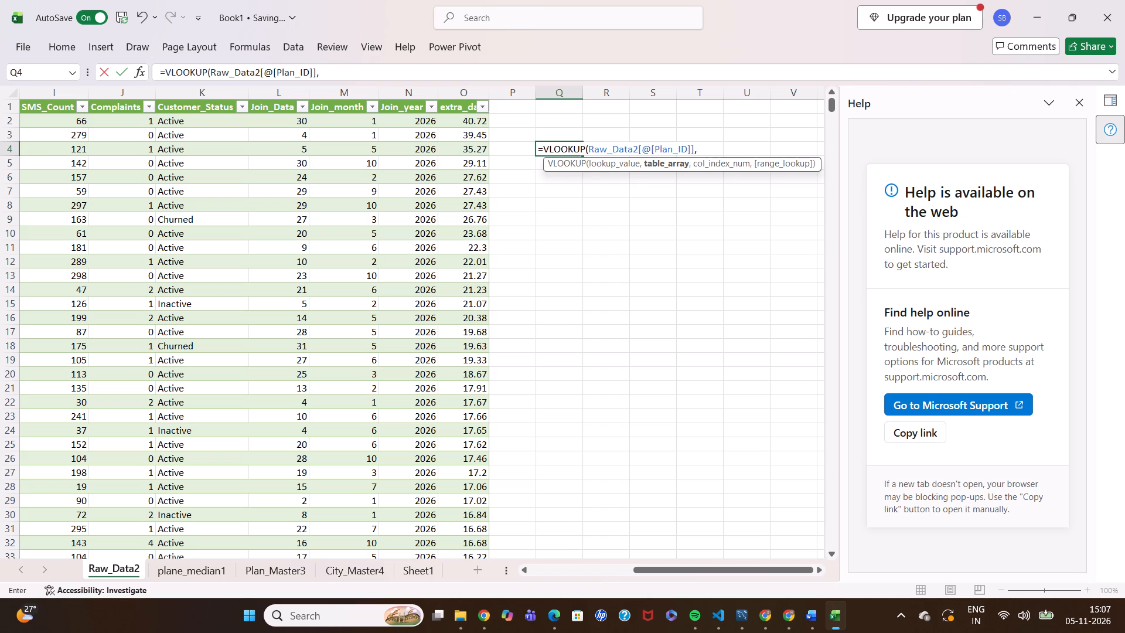
# Set the VLOOKUP table array to F1:P56, starting from the Plan_ID header.
pyautogui.hscroll(2, 65, 169)
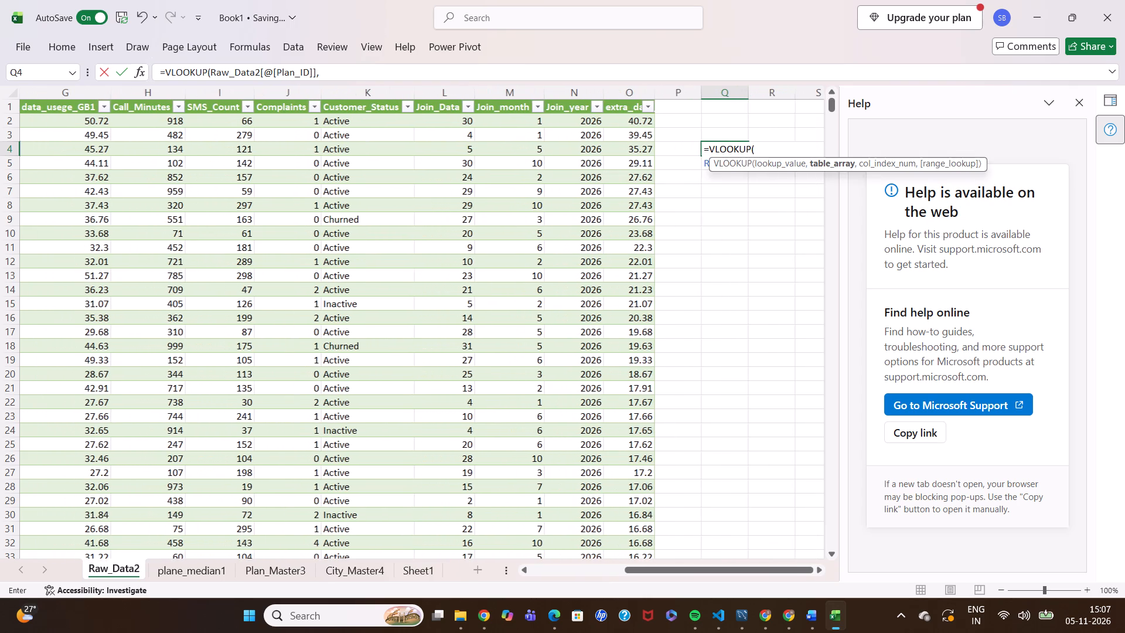
pyautogui.hscroll(1, 141, 168)
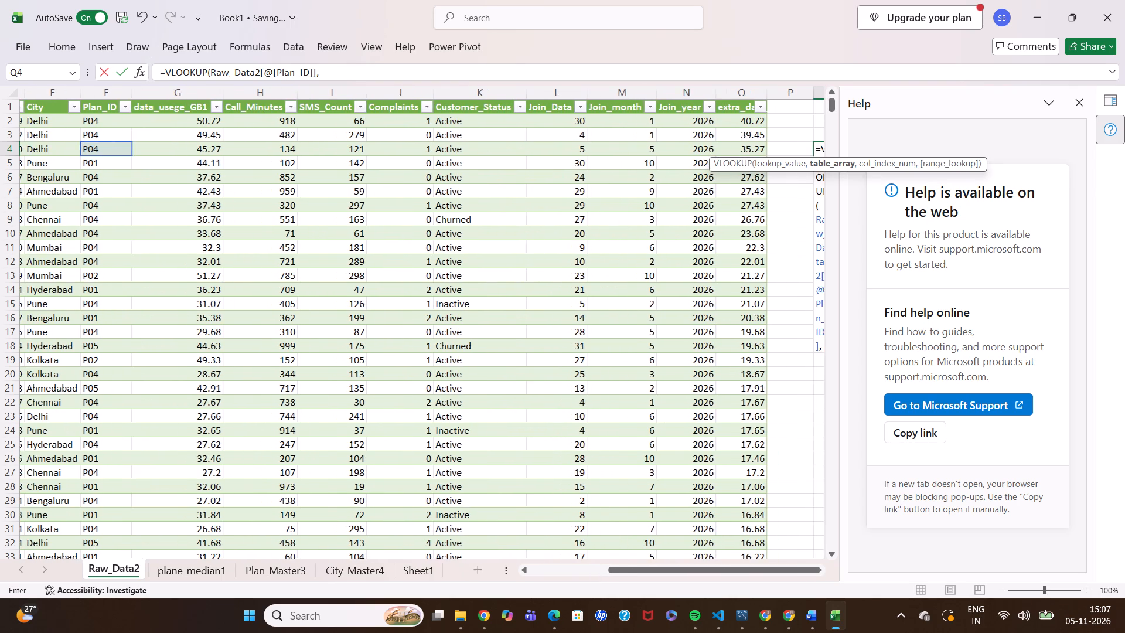
pyautogui.moveTo(94, 106); pyautogui.dragTo(457, 518)
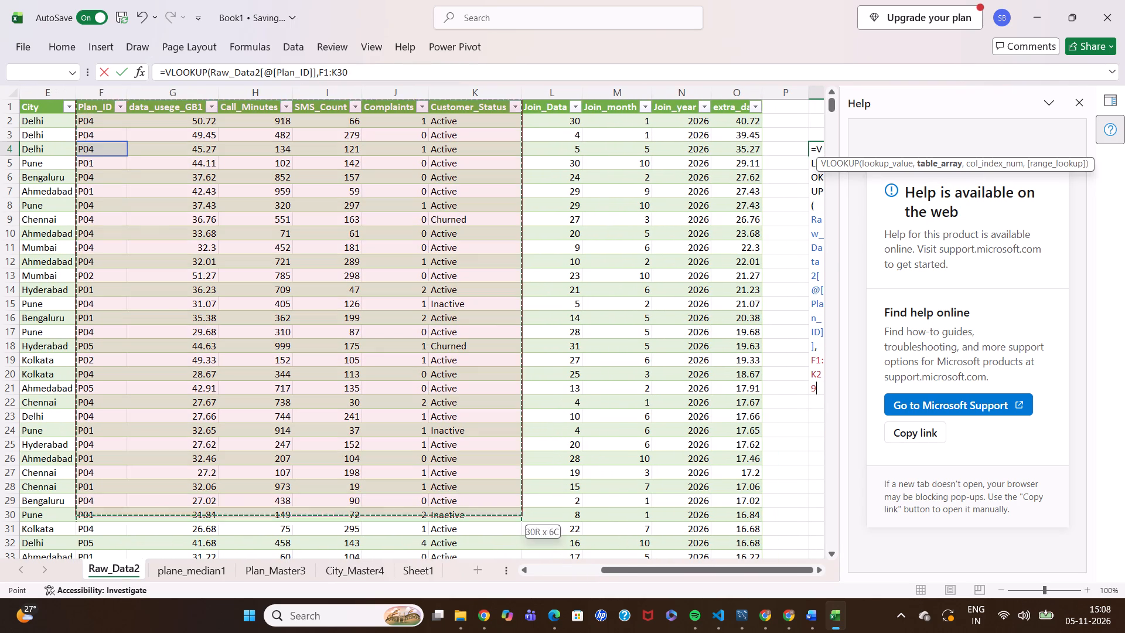
pyautogui.moveTo(457, 518); pyautogui.dragTo(686, 549)
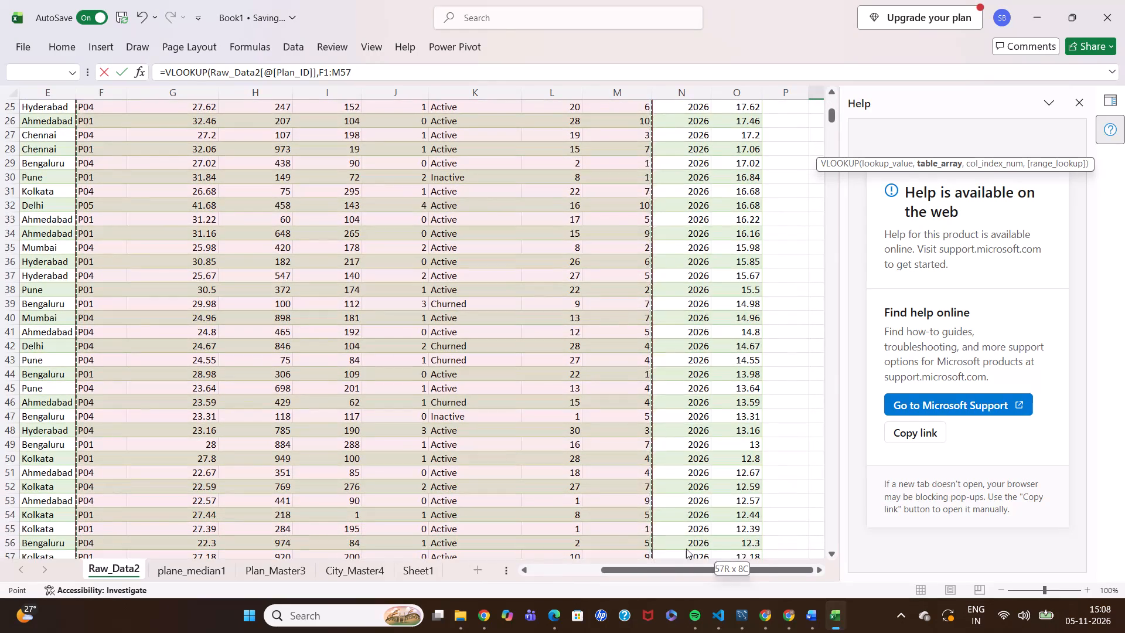
pyautogui.moveTo(686, 549); pyautogui.dragTo(770, 547)
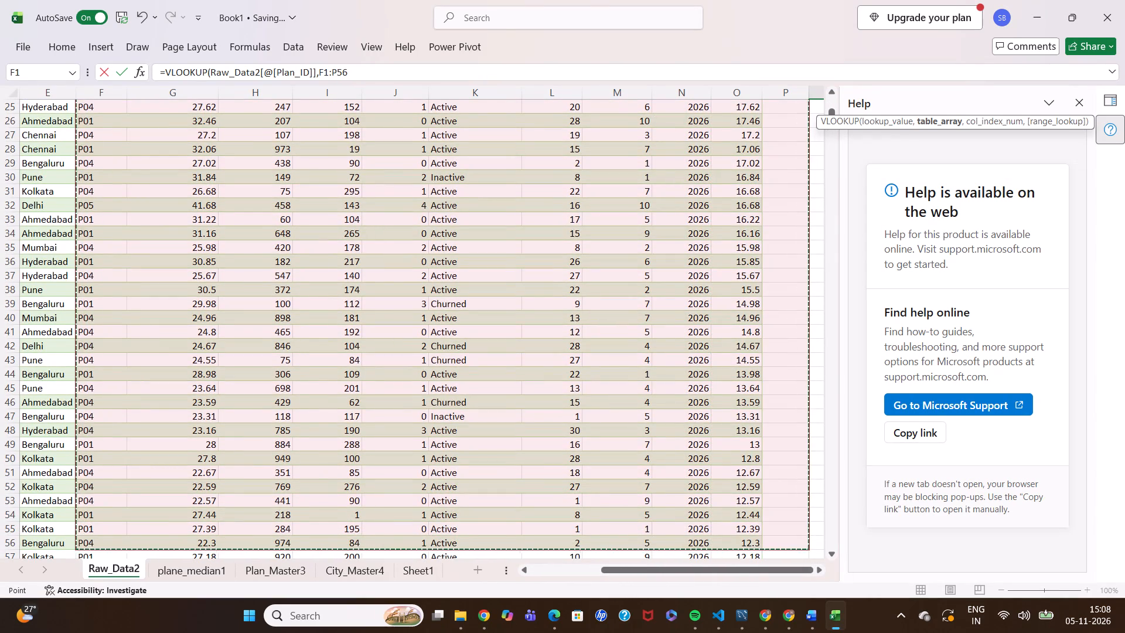
pyautogui.scroll(7, 676, 450)
pyautogui.hscroll(-2, 676, 450)
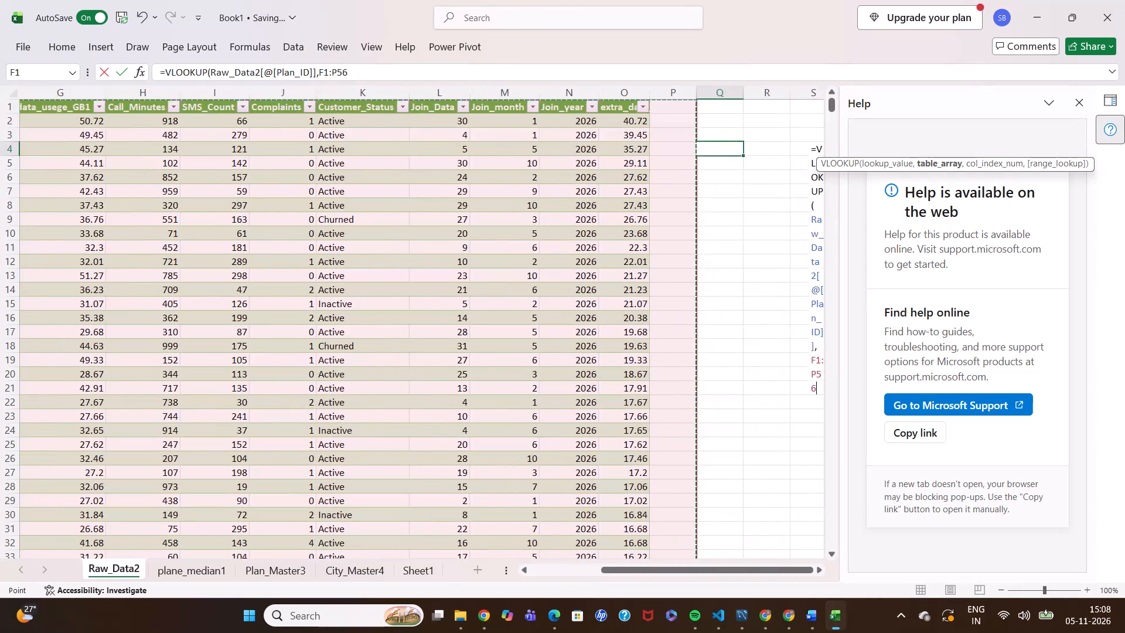
pyautogui.hscroll(-1, 718, 292)
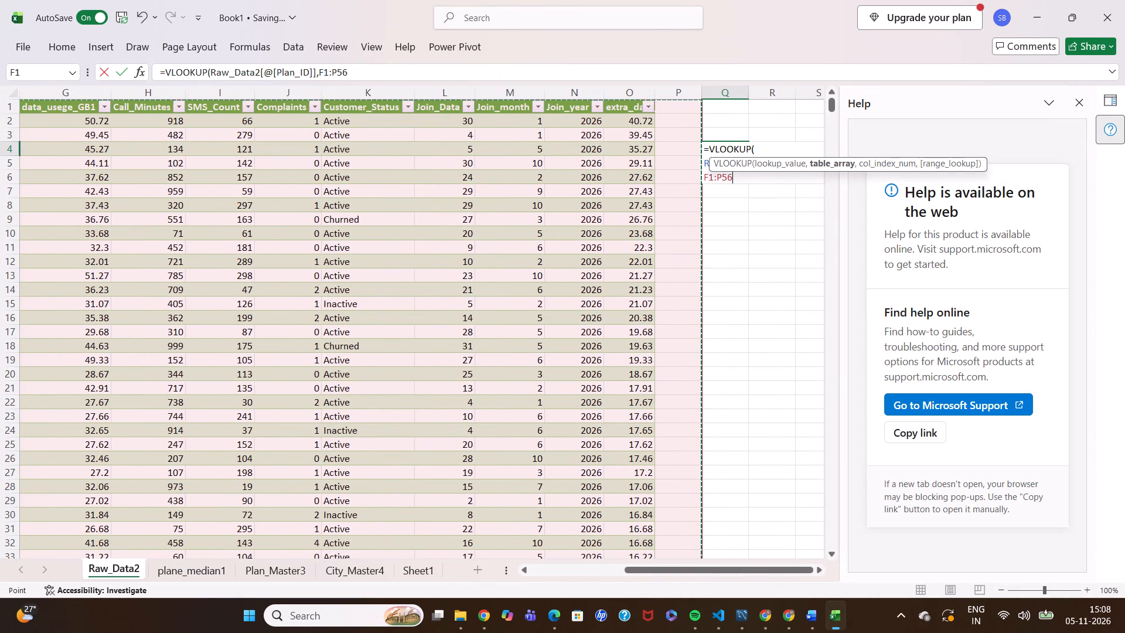
pyautogui.press(',')
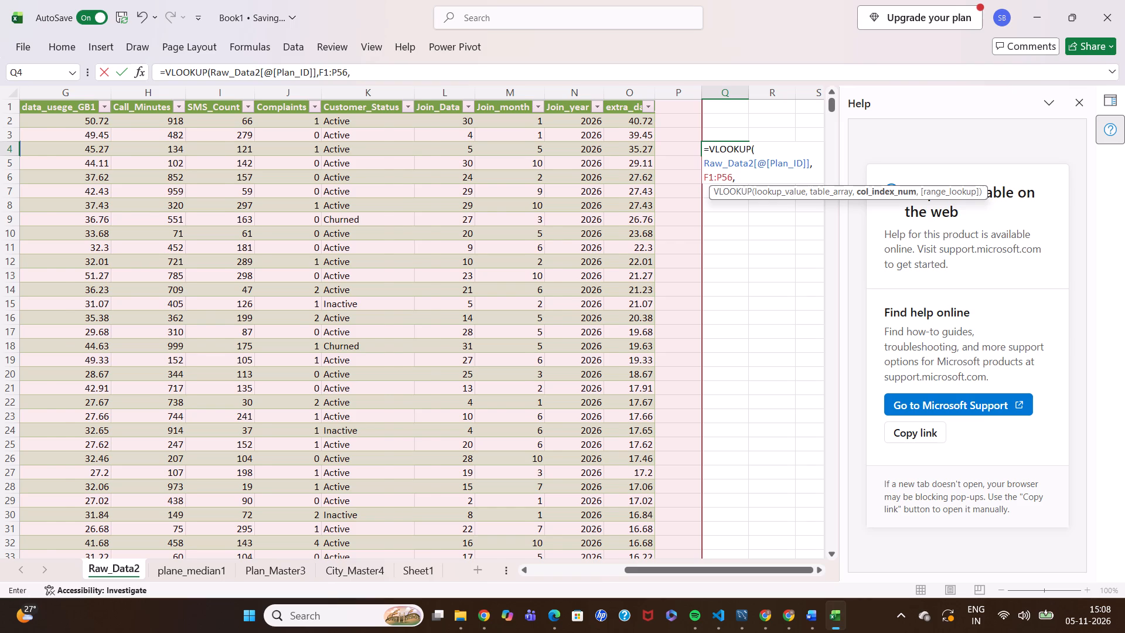
# Complete the VLOOKUP in Q4 with column index 6 and FALSE for an exact match.
pyautogui.hscroll(1, 140, 282)
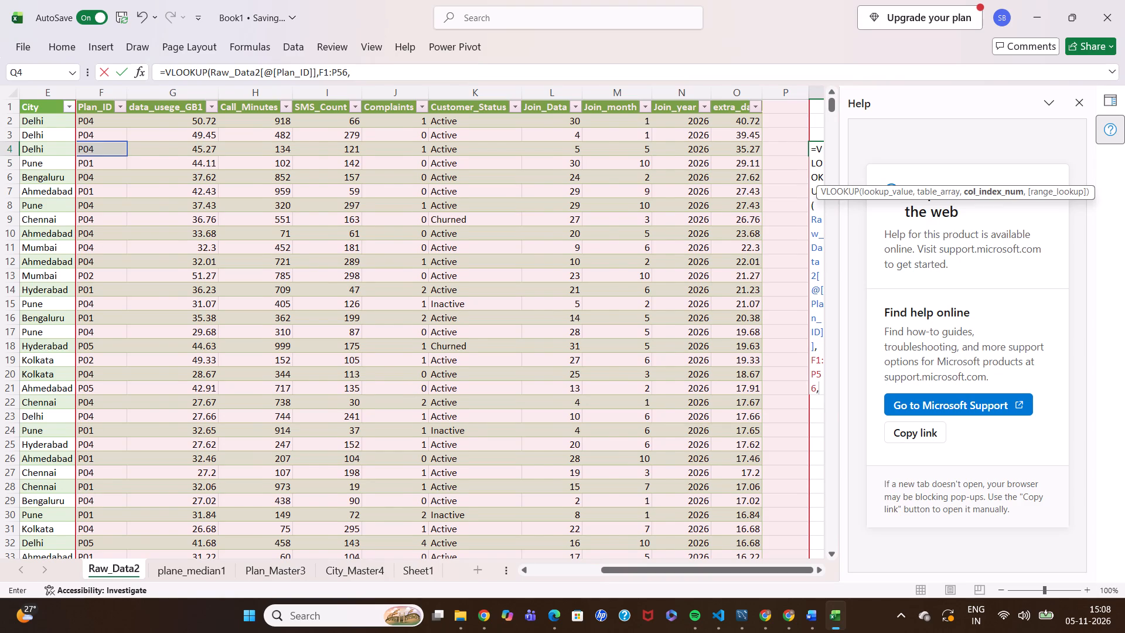
pyautogui.hscroll(-5, 462, 135)
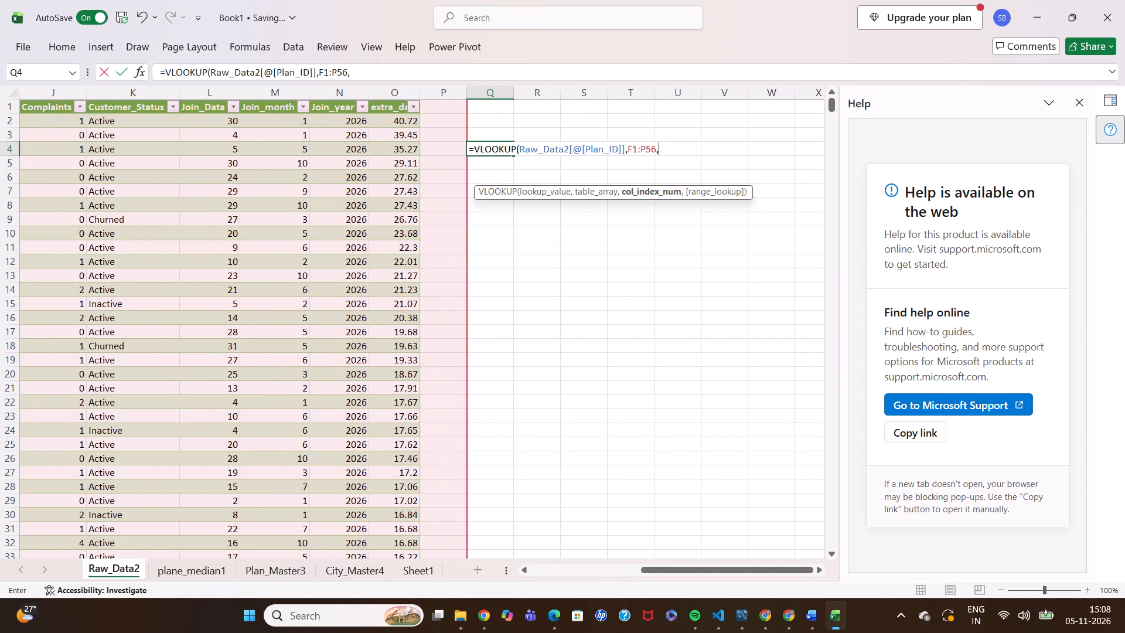
pyautogui.press('6')
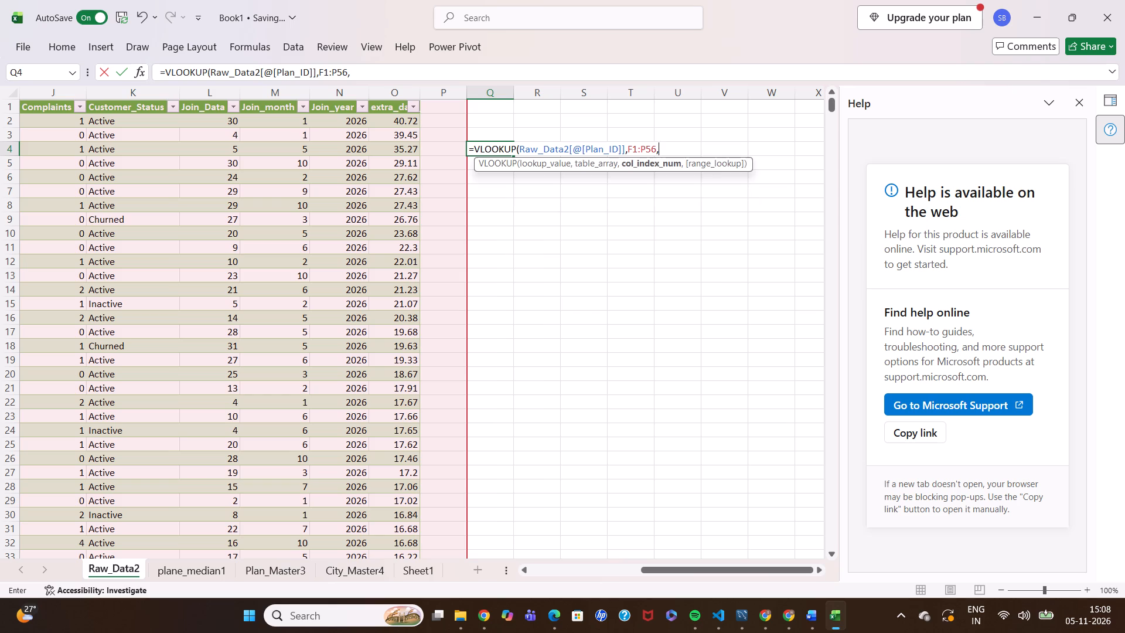
pyautogui.press(',')
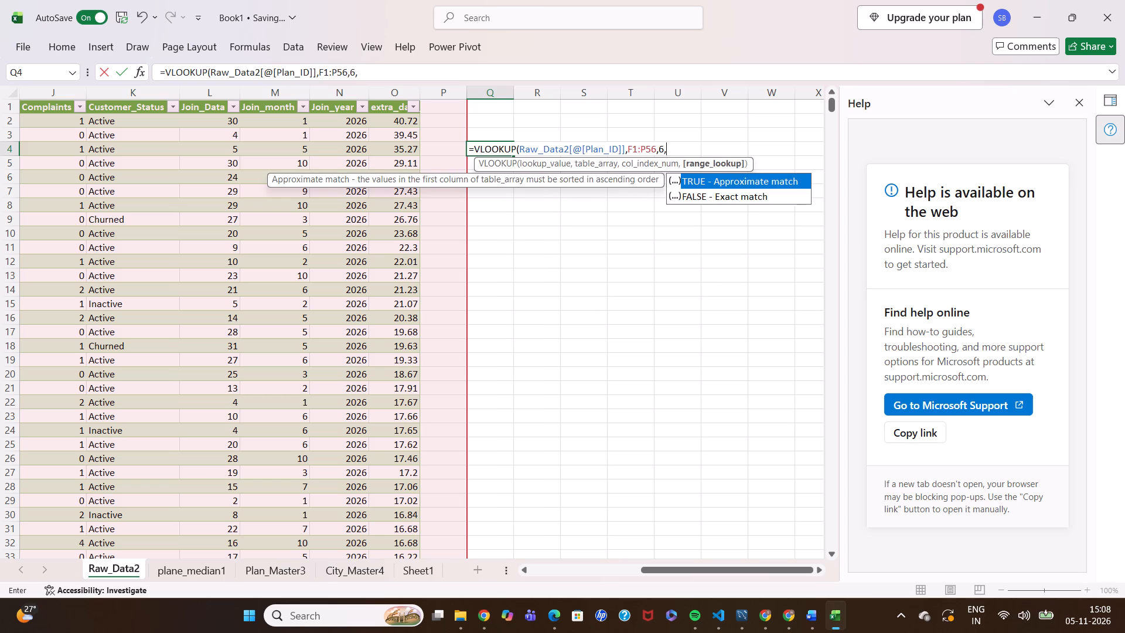
pyautogui.click(708, 193)
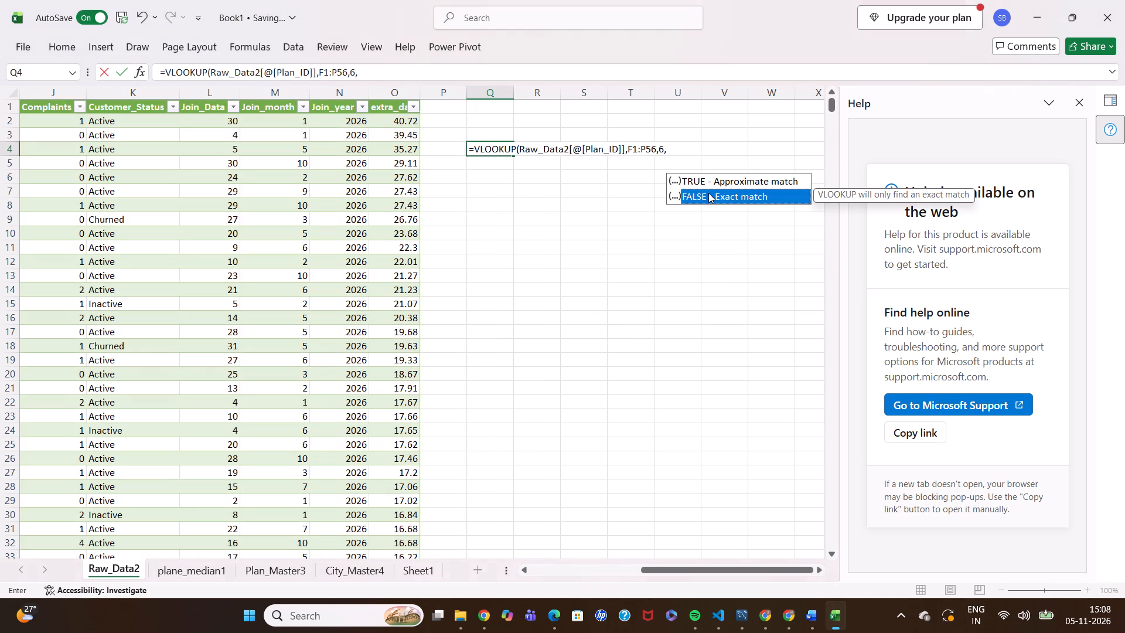
pyautogui.click(708, 193)
pyautogui.doubleClick(708, 193)
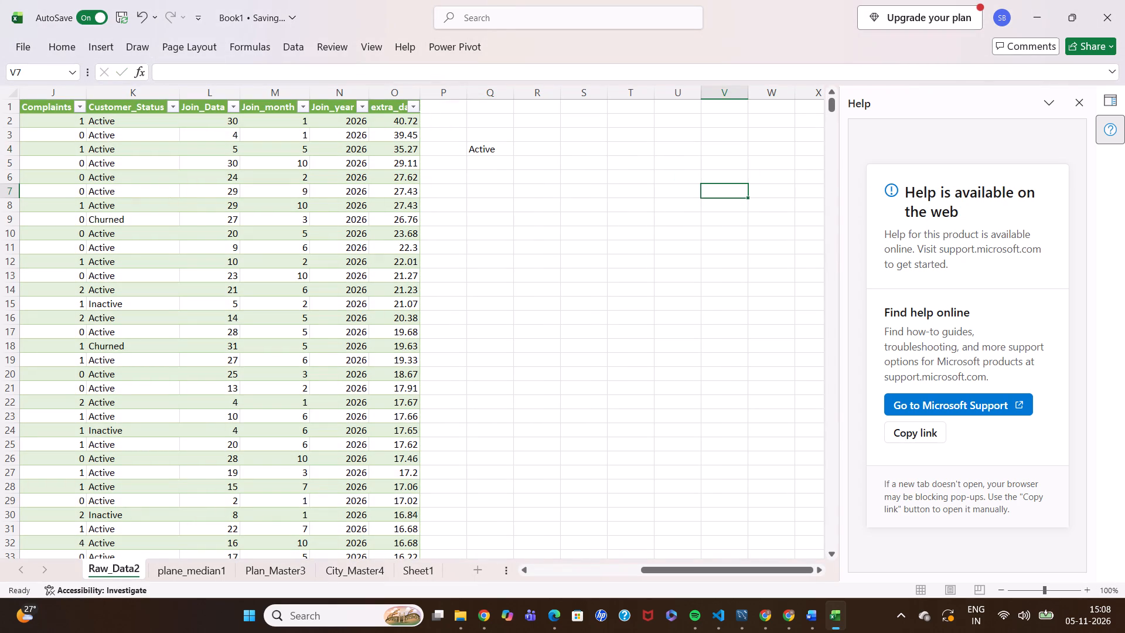
# Replace the Plan_ID reference in the Q4 VLOOKUP with cell Q2 as the lookup value.
pyautogui.hscroll(5, 417, 189)
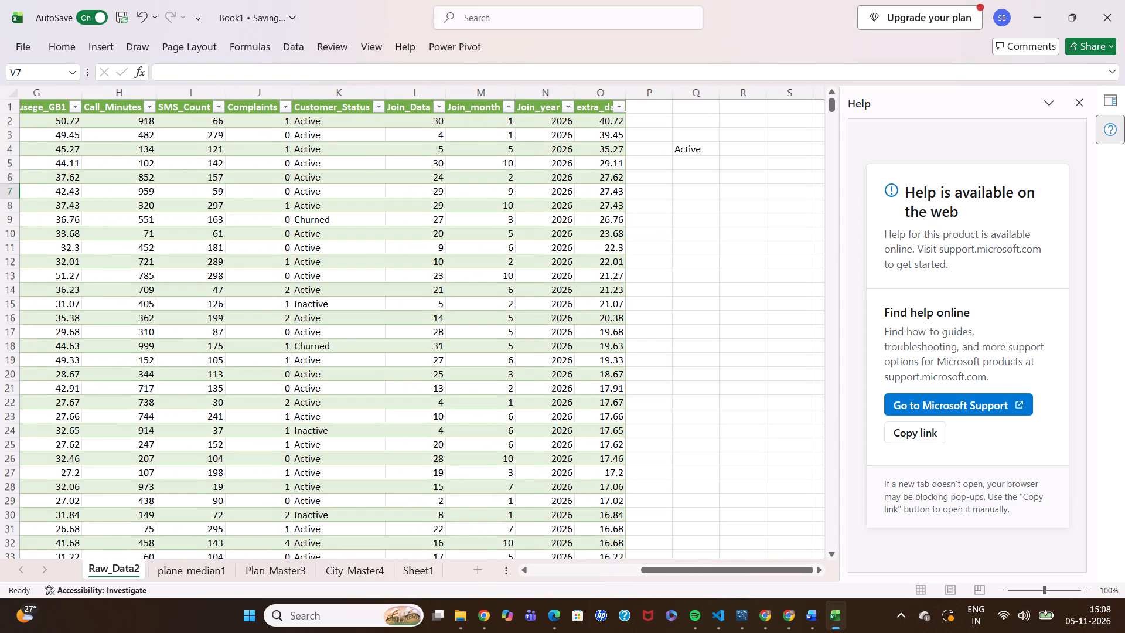
pyautogui.hscroll(1, 417, 189)
pyautogui.hscroll(-1, 417, 189)
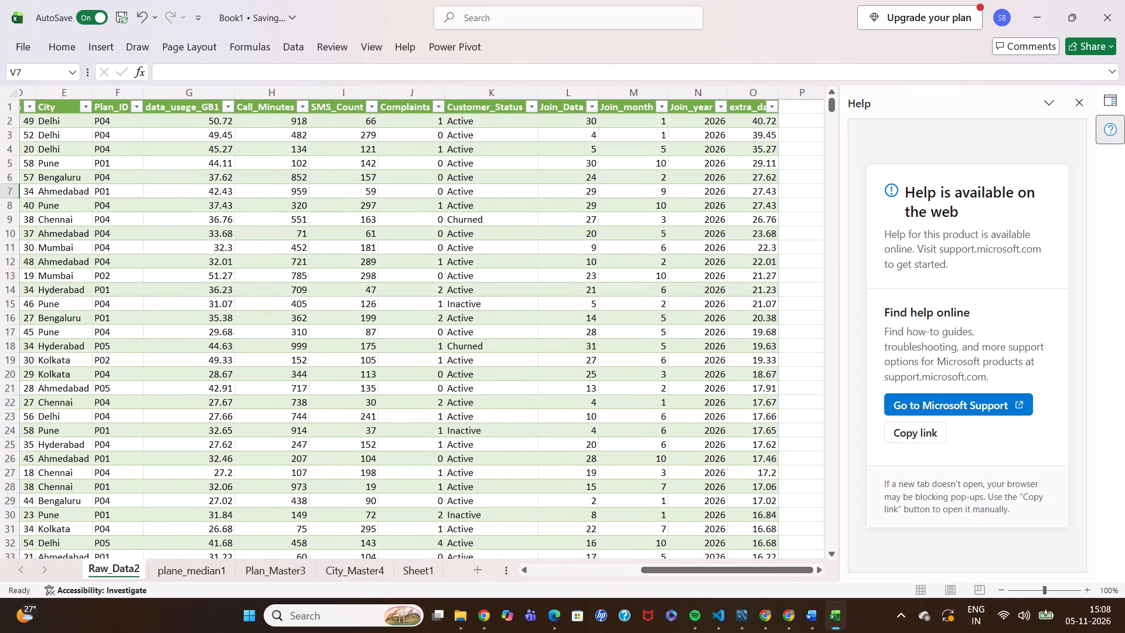
pyautogui.hscroll(-1, 417, 189)
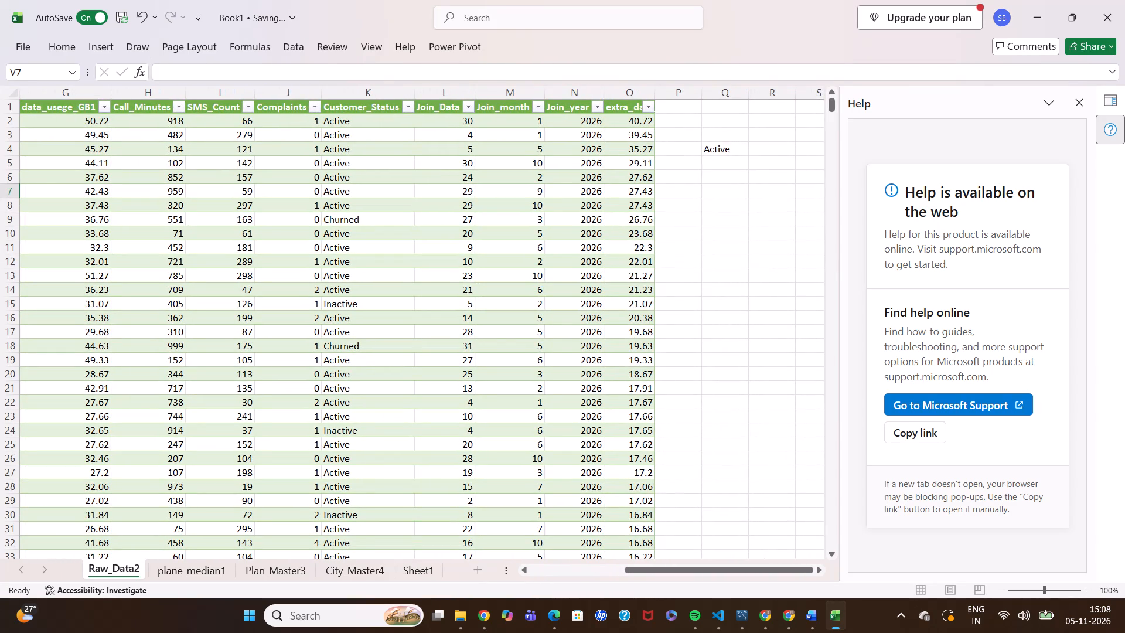
pyautogui.doubleClick(724, 152)
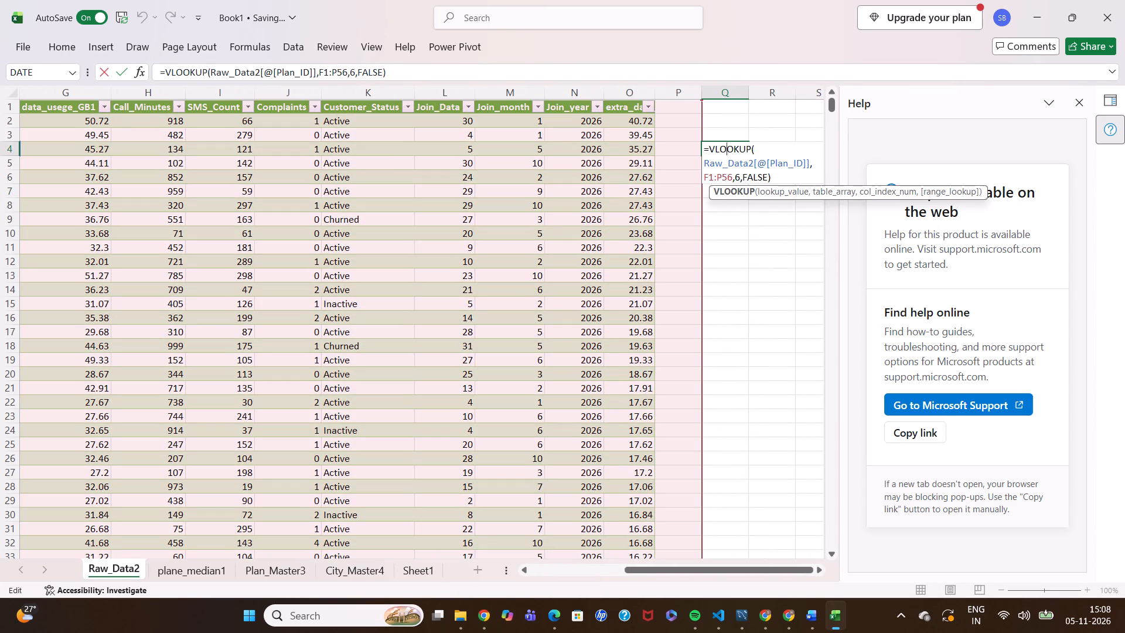
pyautogui.click(809, 162)
pyautogui.press('BackSpace')
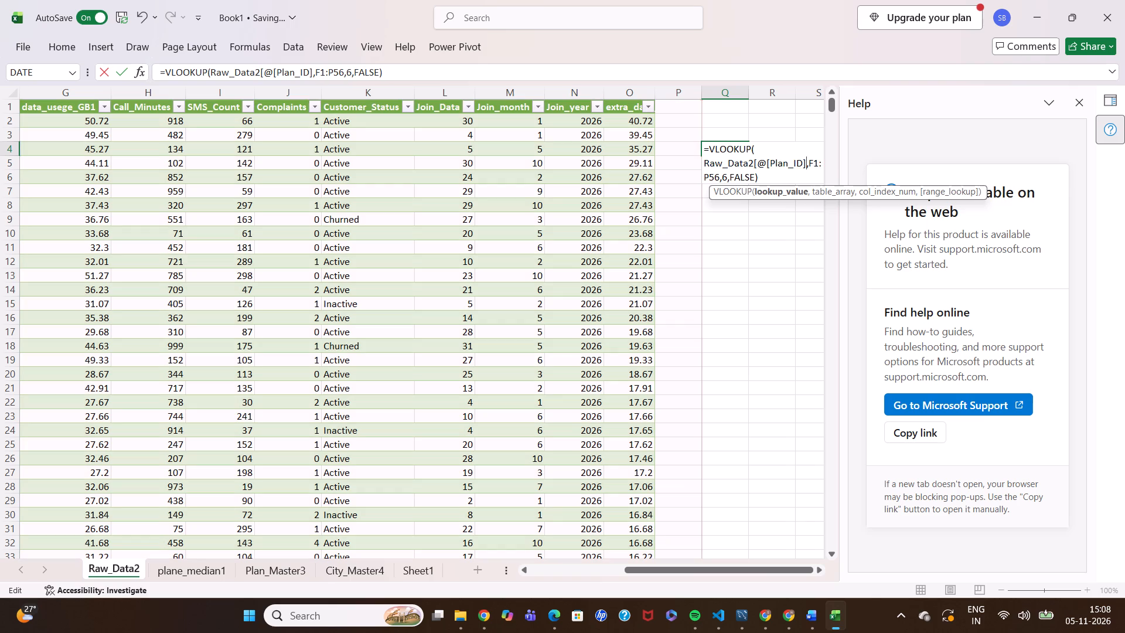
pyautogui.press('BackSpace')
pyautogui.press('BackSpace')
pyautogui.press('BackSpace')
pyautogui.press('BackSpace')
pyautogui.press('BackSpace')
pyautogui.press('BackSpace')
pyautogui.press('BackSpace')
pyautogui.press('BackSpace')
pyautogui.press('BackSpace')
pyautogui.press('BackSpace')
pyautogui.press('BackSpace')
pyautogui.press('BackSpace')
pyautogui.press('BackSpace')
pyautogui.press('BackSpace')
pyautogui.press('BackSpace')
pyautogui.press('BackSpace')
pyautogui.press('BackSpace')
pyautogui.press('BackSpace')
pyautogui.press('BackSpace')
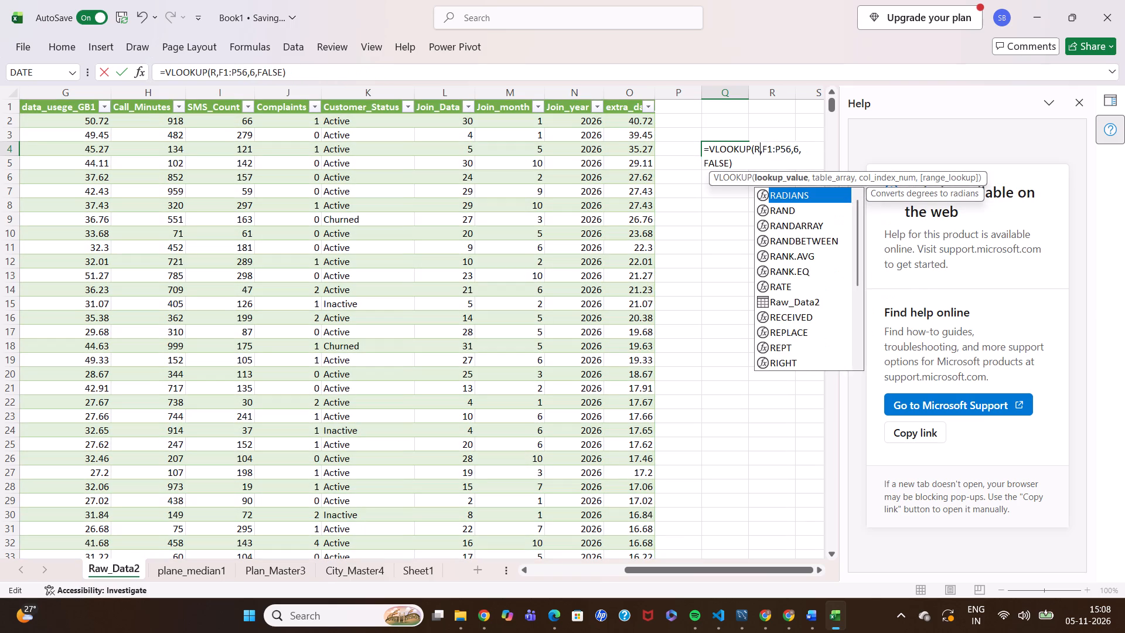
pyautogui.press('BackSpace')
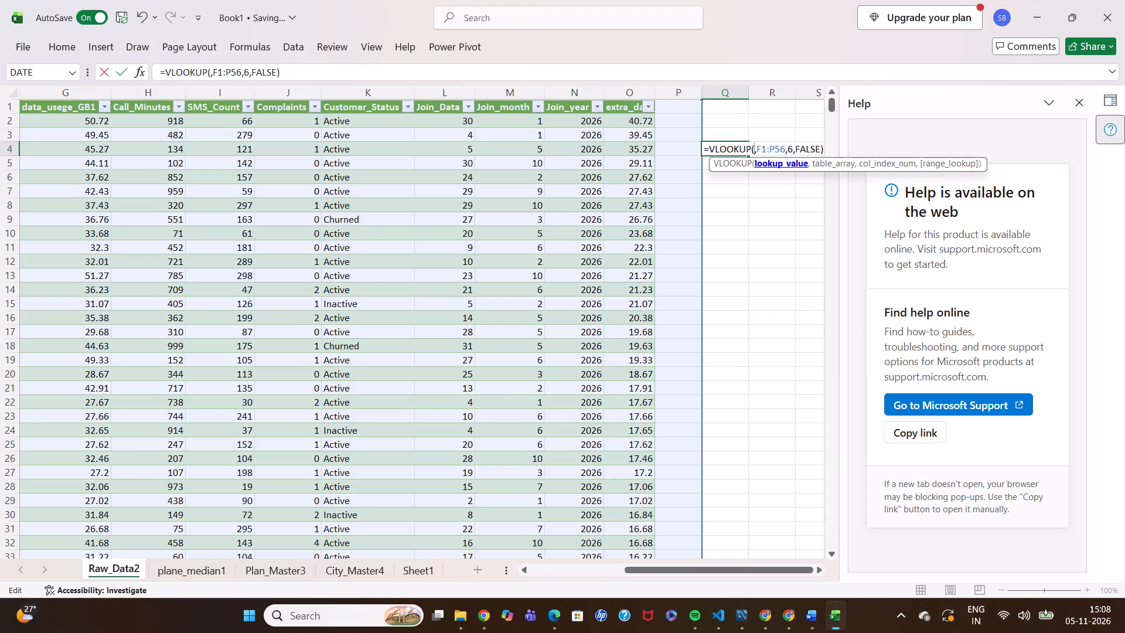
pyautogui.click(730, 121)
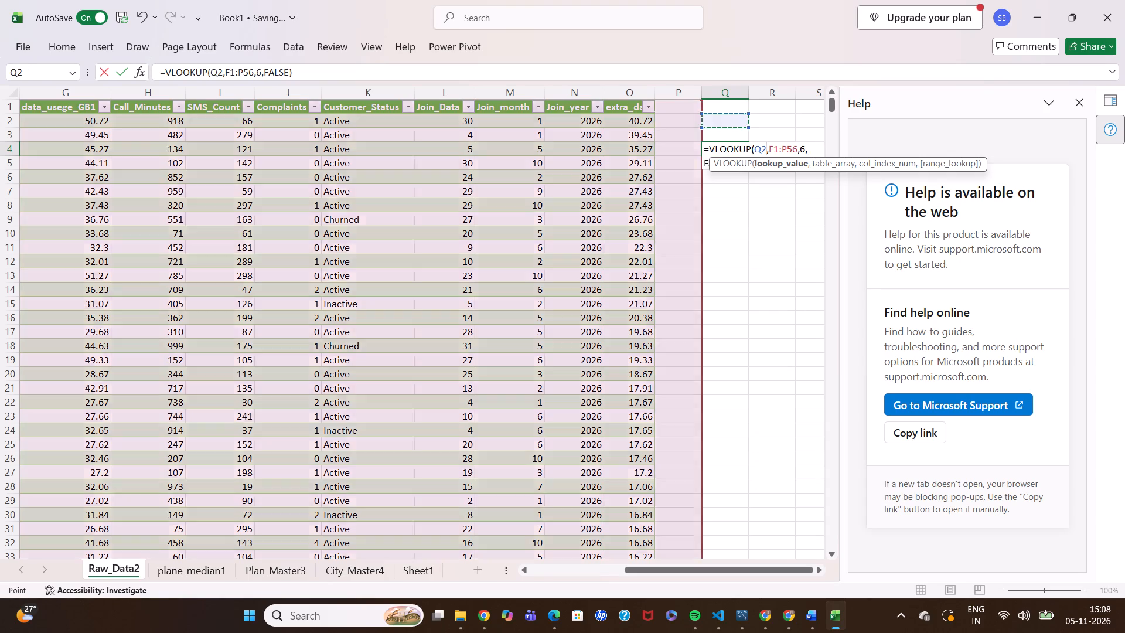
pyautogui.press('Return')
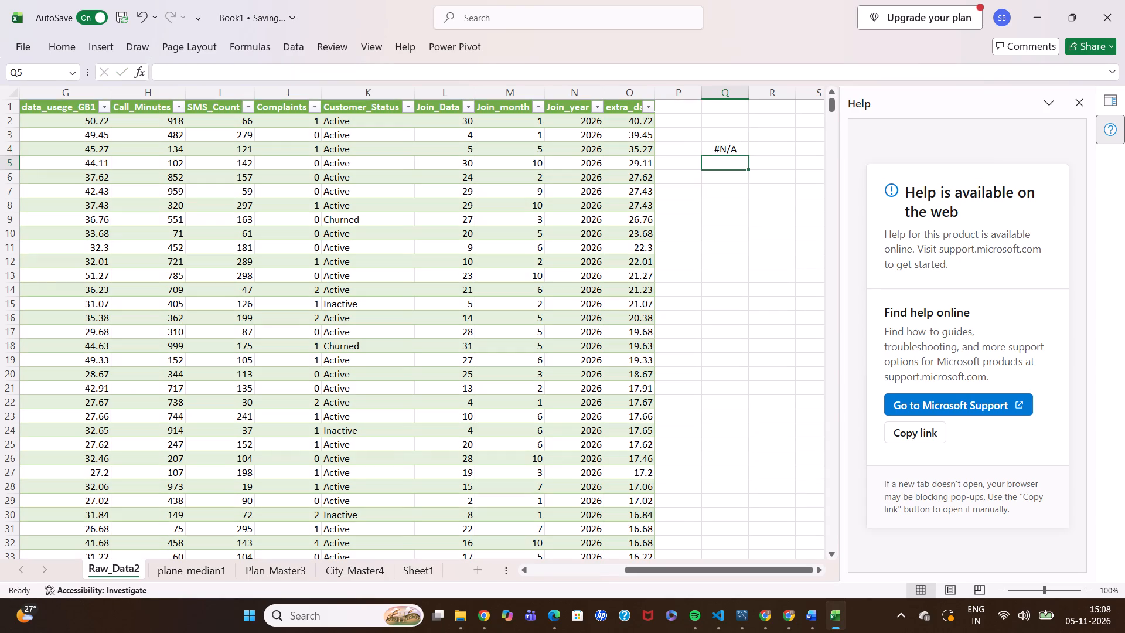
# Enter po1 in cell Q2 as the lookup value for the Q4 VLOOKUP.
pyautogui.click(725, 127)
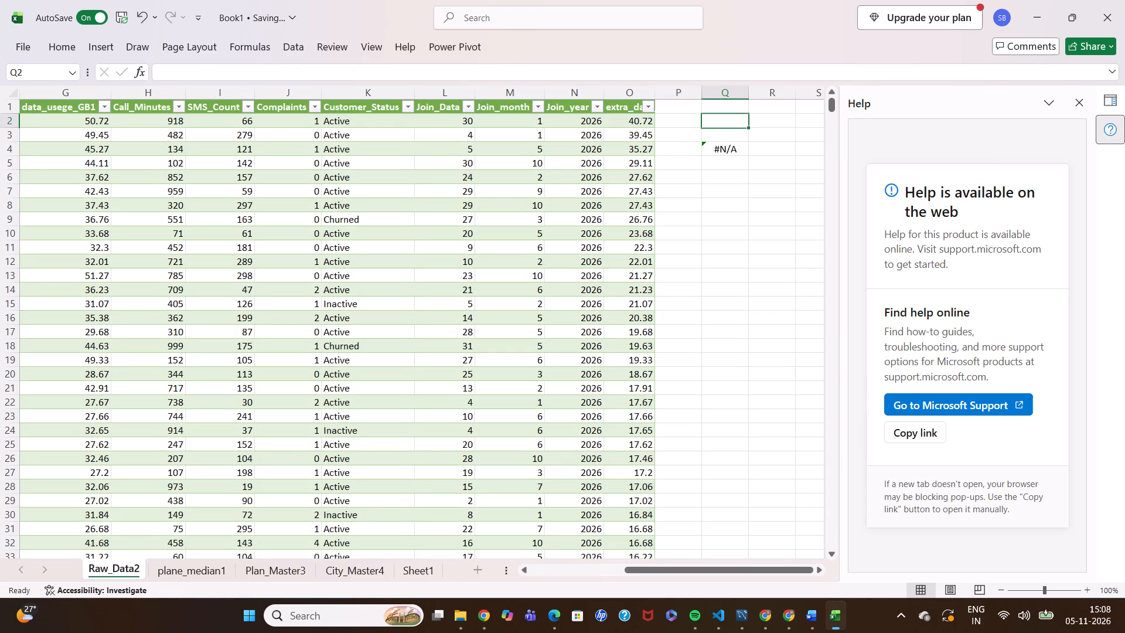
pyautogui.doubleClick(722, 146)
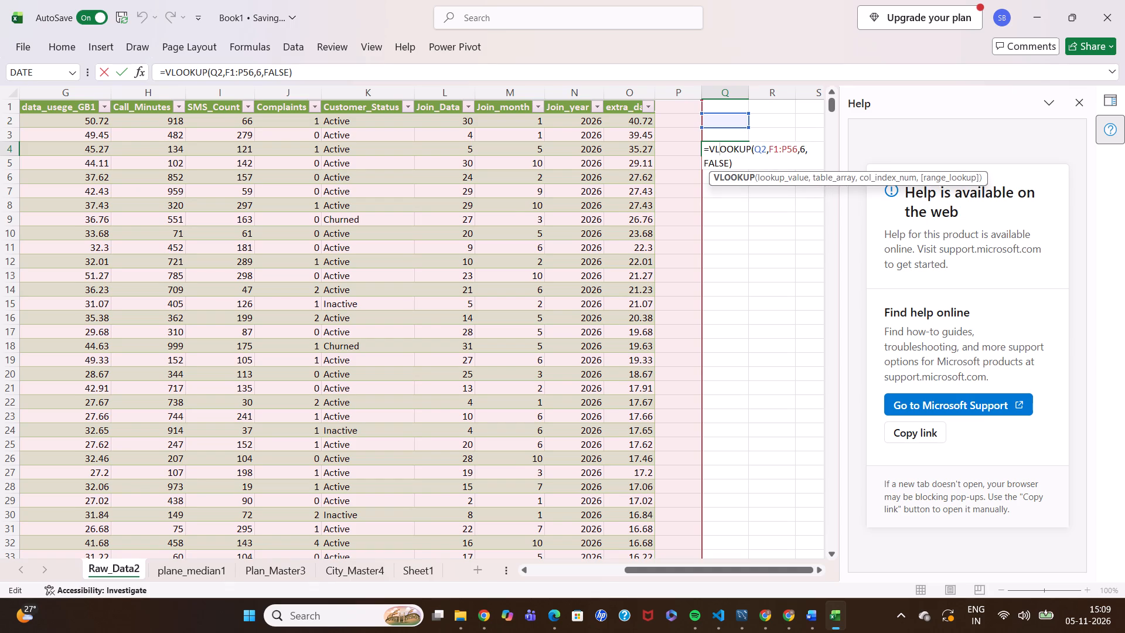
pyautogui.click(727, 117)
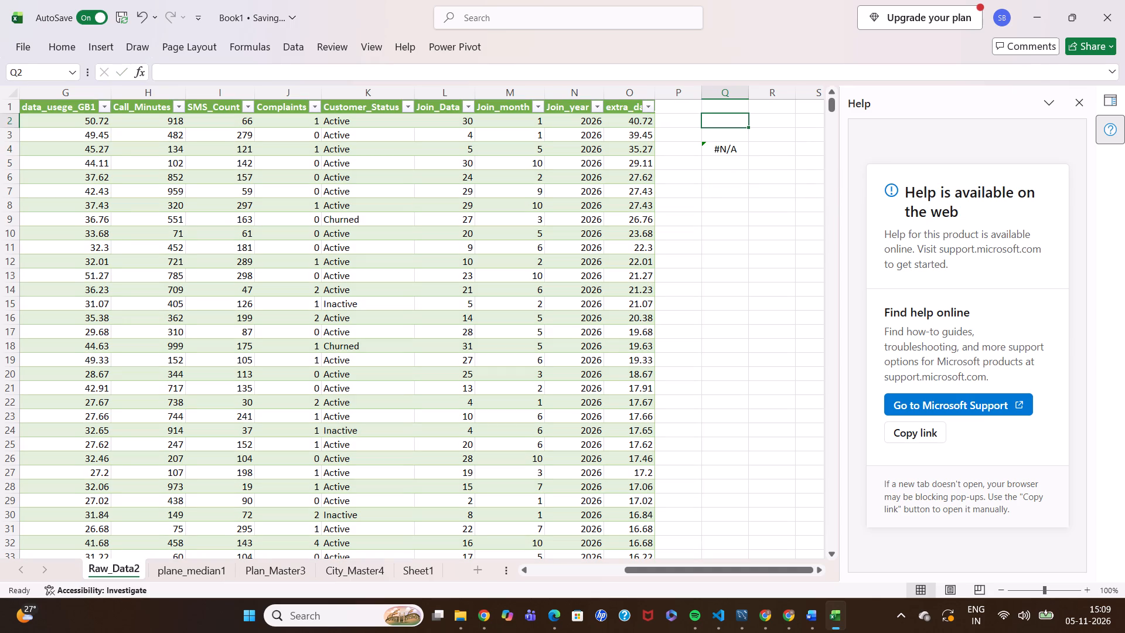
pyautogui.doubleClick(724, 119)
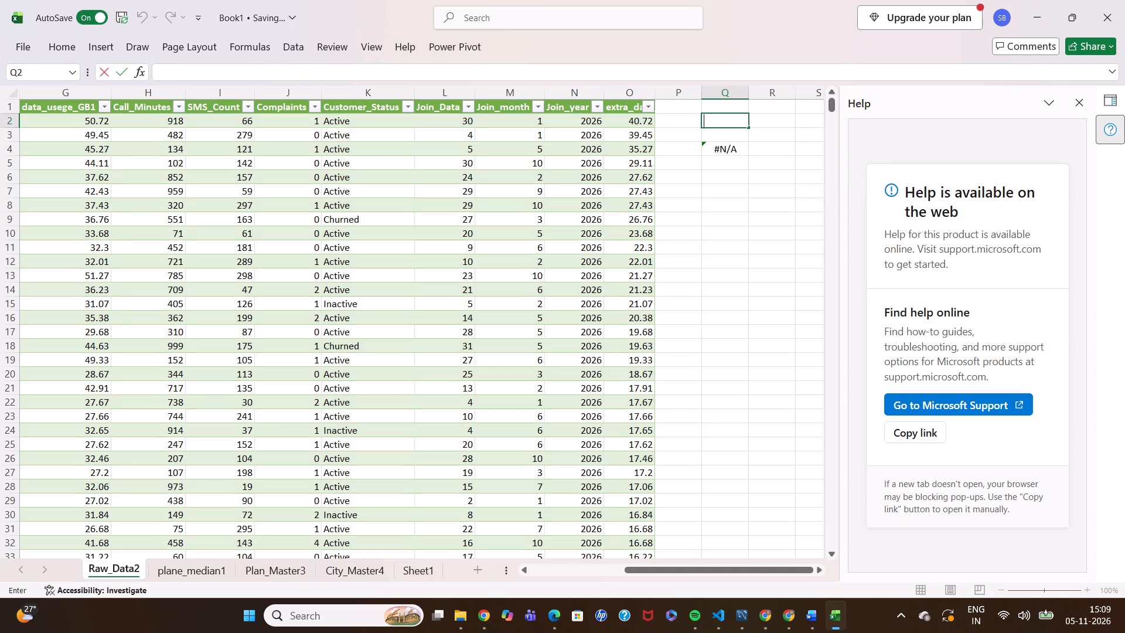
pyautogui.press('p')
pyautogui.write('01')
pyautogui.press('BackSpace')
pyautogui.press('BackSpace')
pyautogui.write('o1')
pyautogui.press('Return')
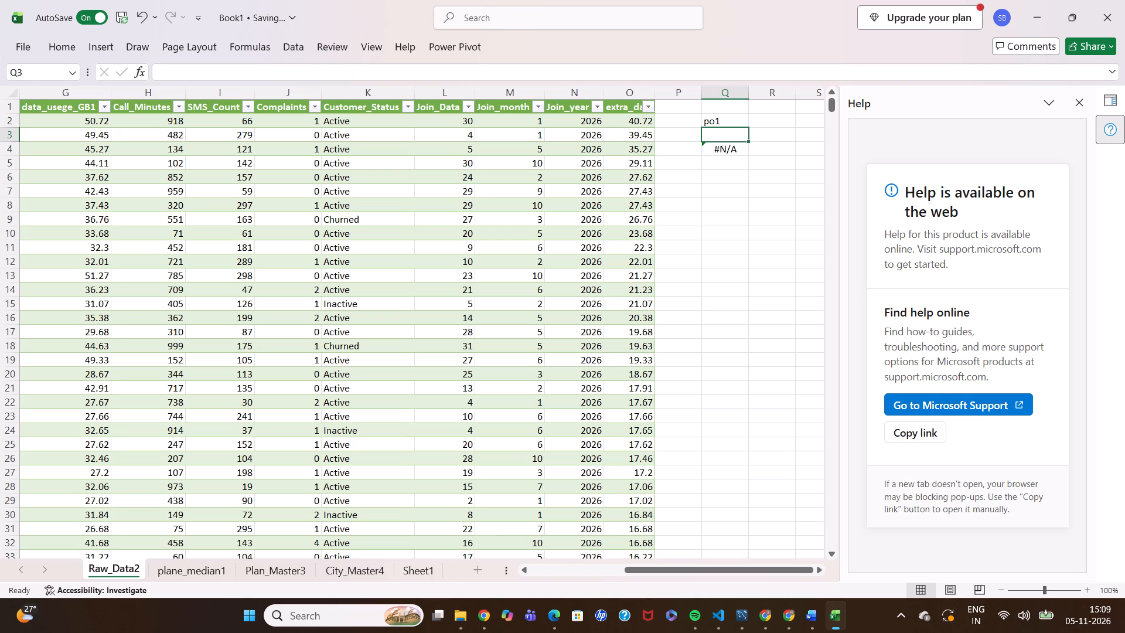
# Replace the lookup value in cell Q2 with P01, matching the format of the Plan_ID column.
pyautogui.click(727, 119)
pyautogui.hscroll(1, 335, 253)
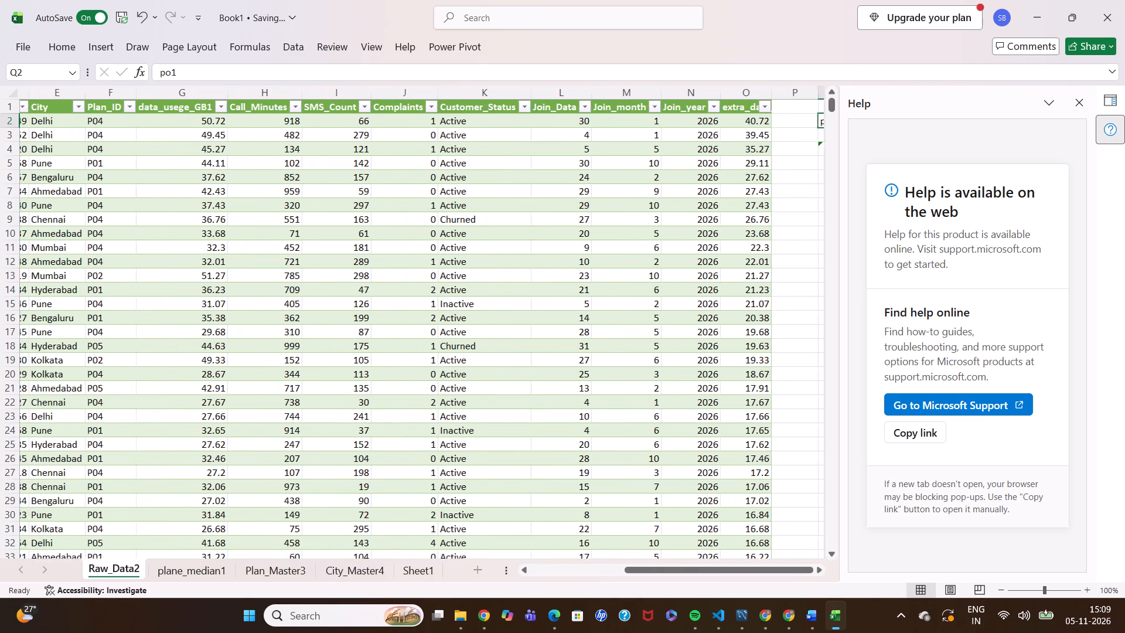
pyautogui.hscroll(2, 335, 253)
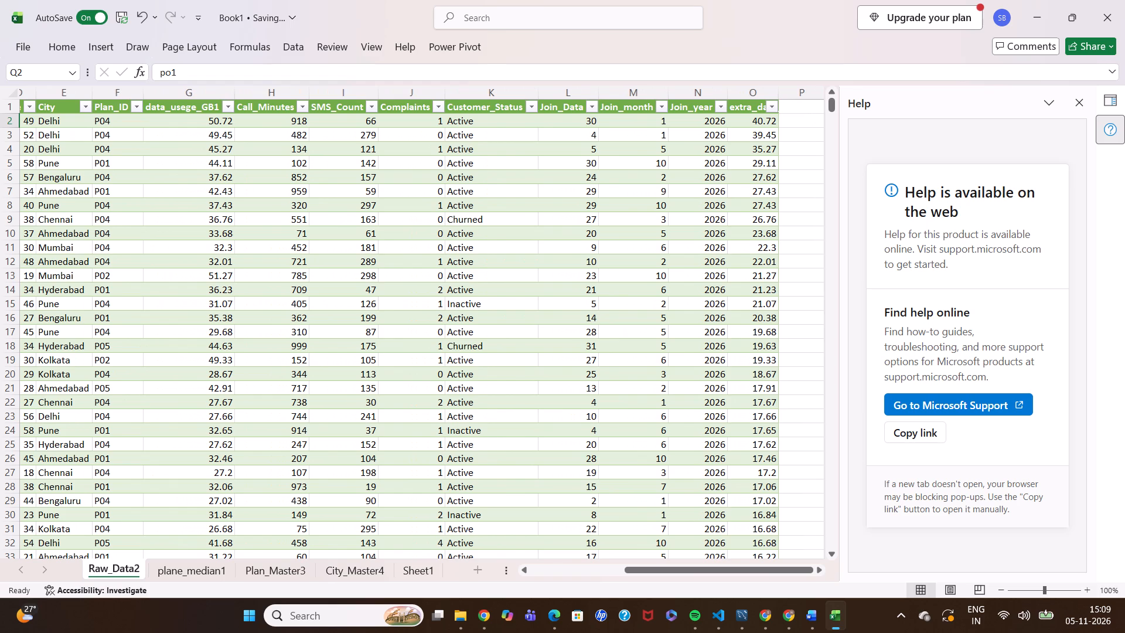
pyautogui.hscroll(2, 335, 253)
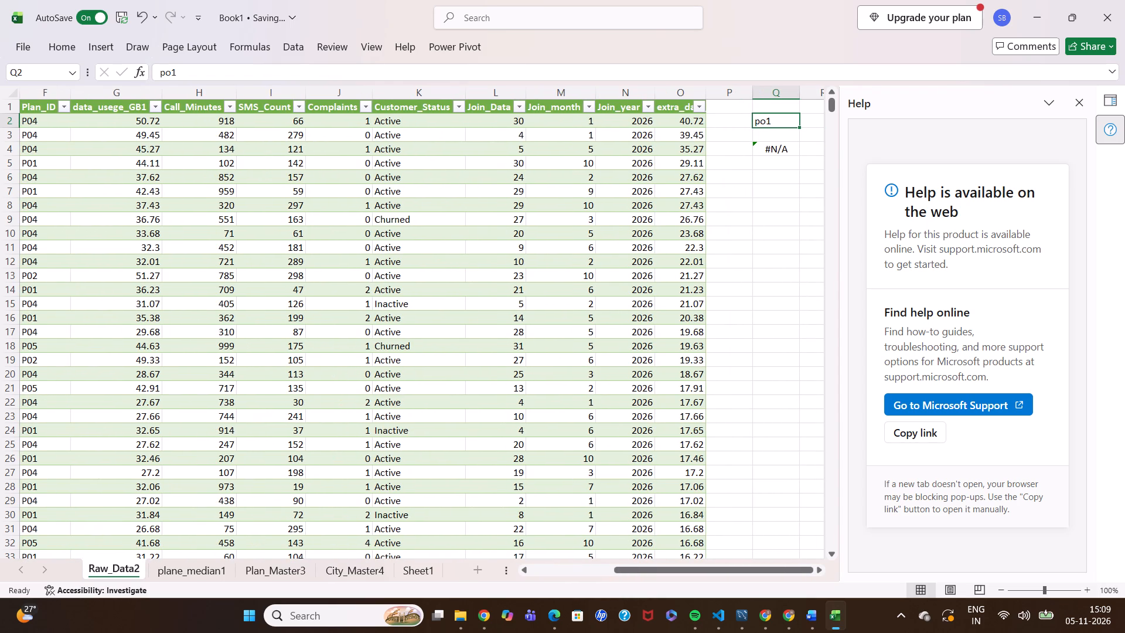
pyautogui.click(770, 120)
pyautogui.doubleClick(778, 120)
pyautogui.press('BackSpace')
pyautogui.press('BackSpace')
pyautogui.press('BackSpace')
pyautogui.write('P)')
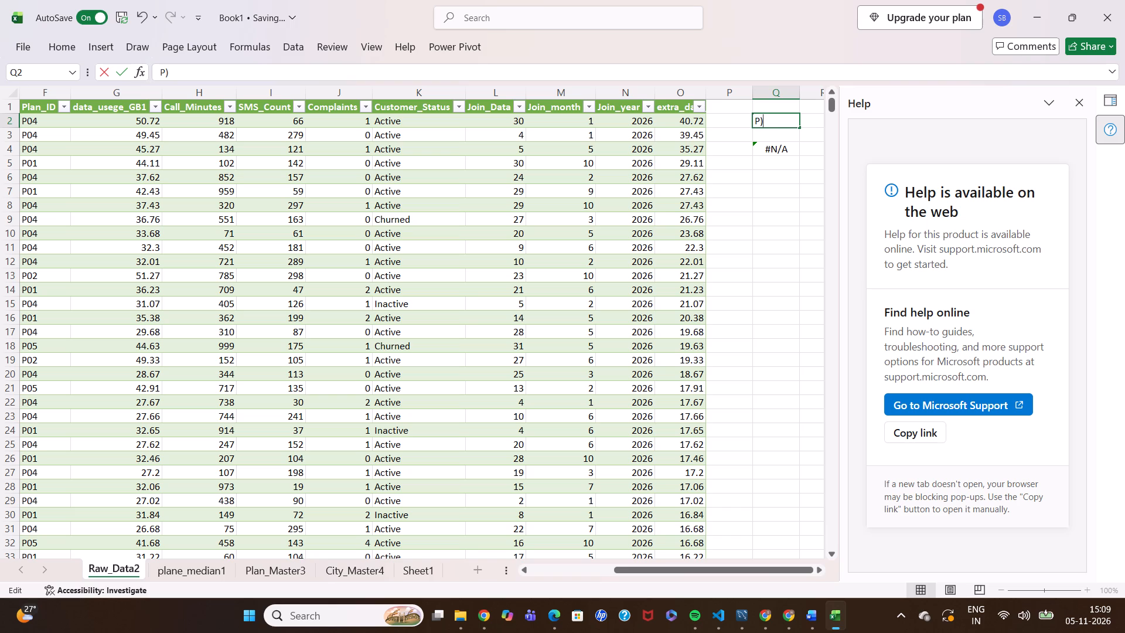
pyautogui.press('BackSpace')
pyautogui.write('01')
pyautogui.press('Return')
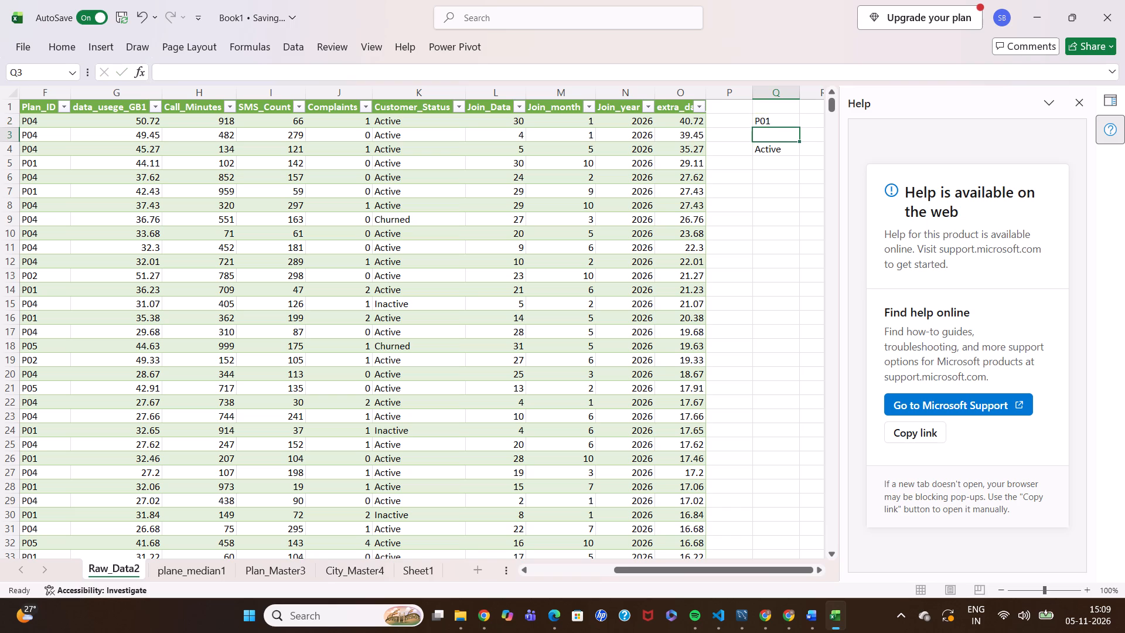
# Delete the VLOOKUP formula from cell Q4 and the lookup value from cell Q2 in Raw_Data2.
pyautogui.click(774, 181)
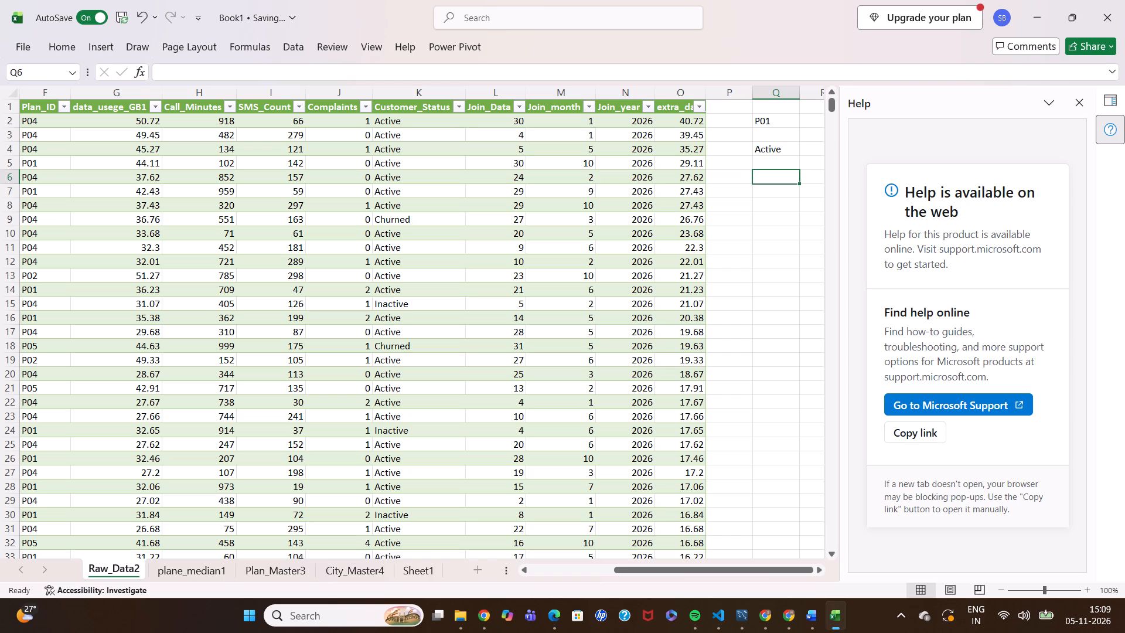
pyautogui.click(724, 107)
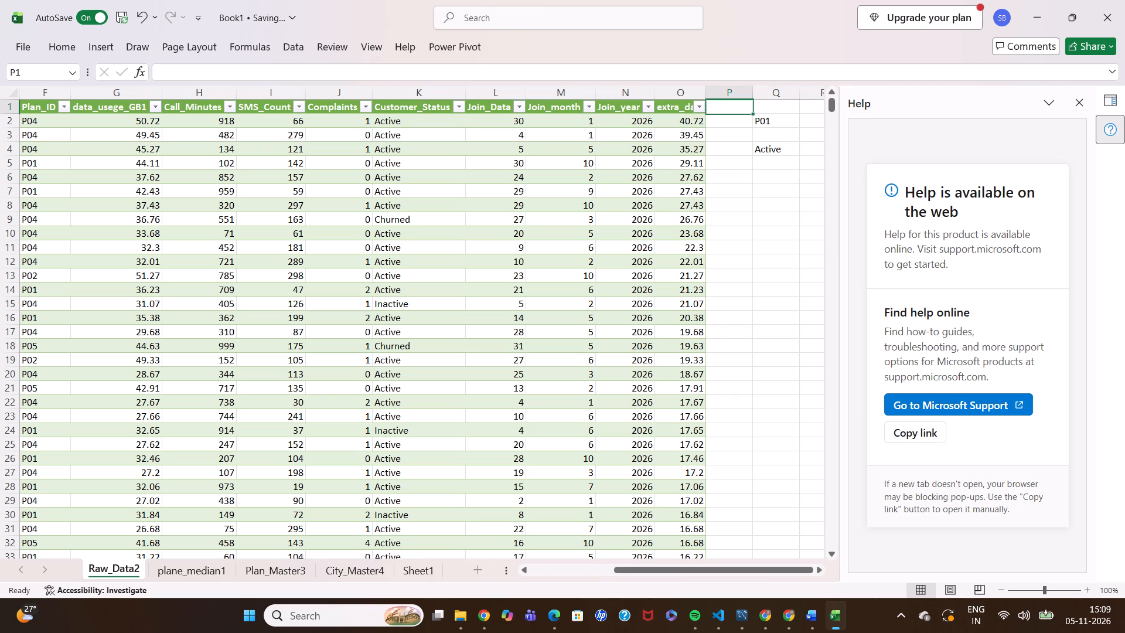
pyautogui.click(270, 573)
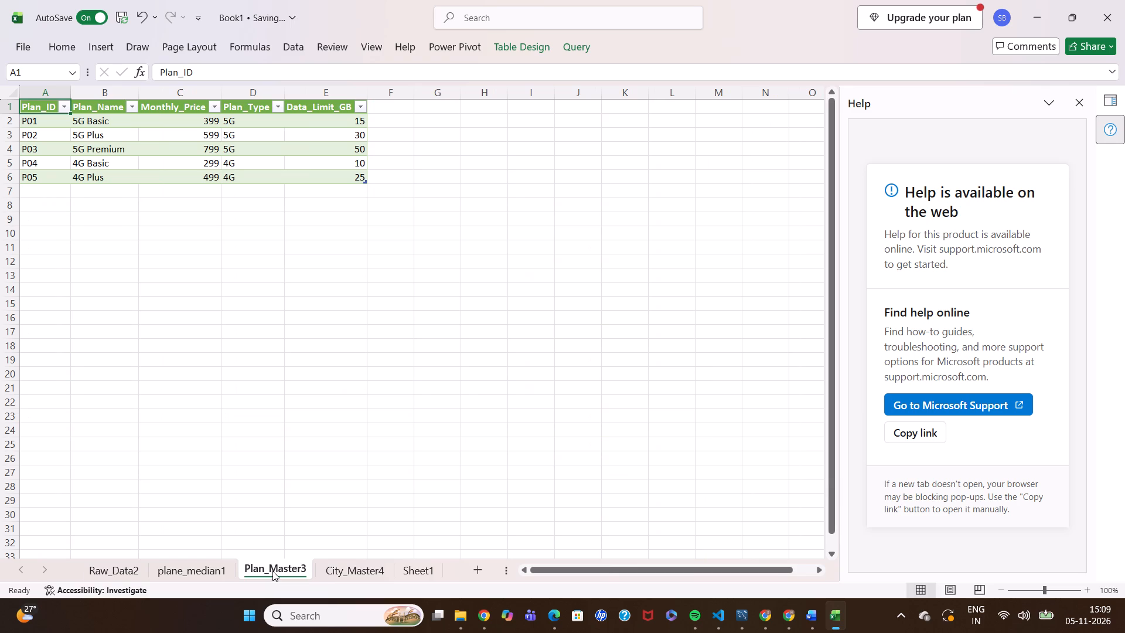
pyautogui.click(272, 571)
pyautogui.click(124, 569)
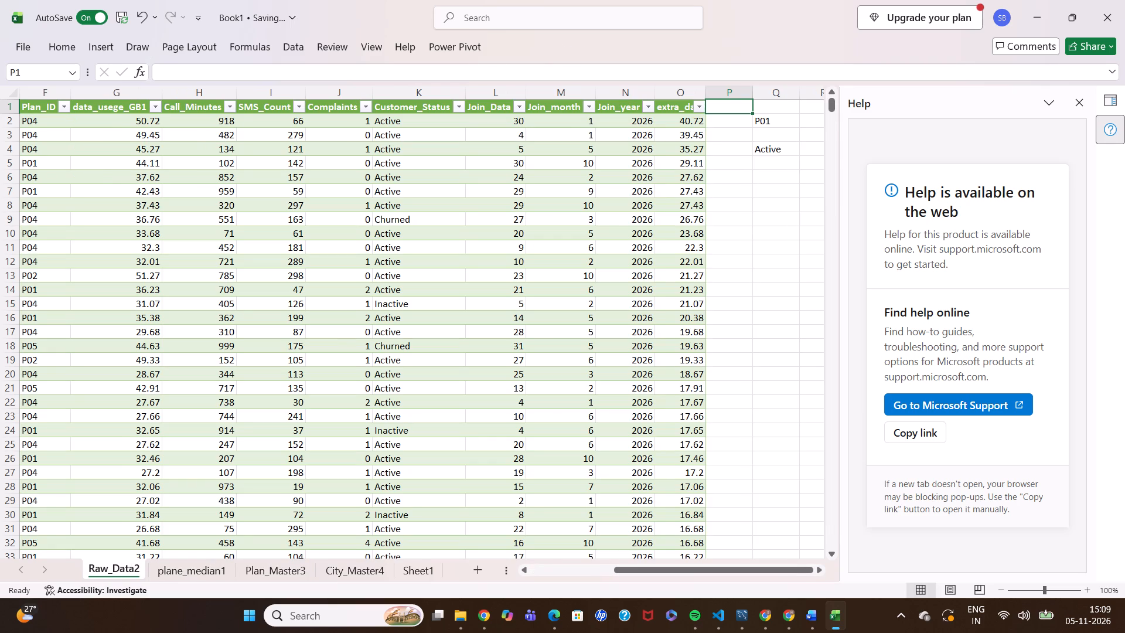
pyautogui.click(776, 147)
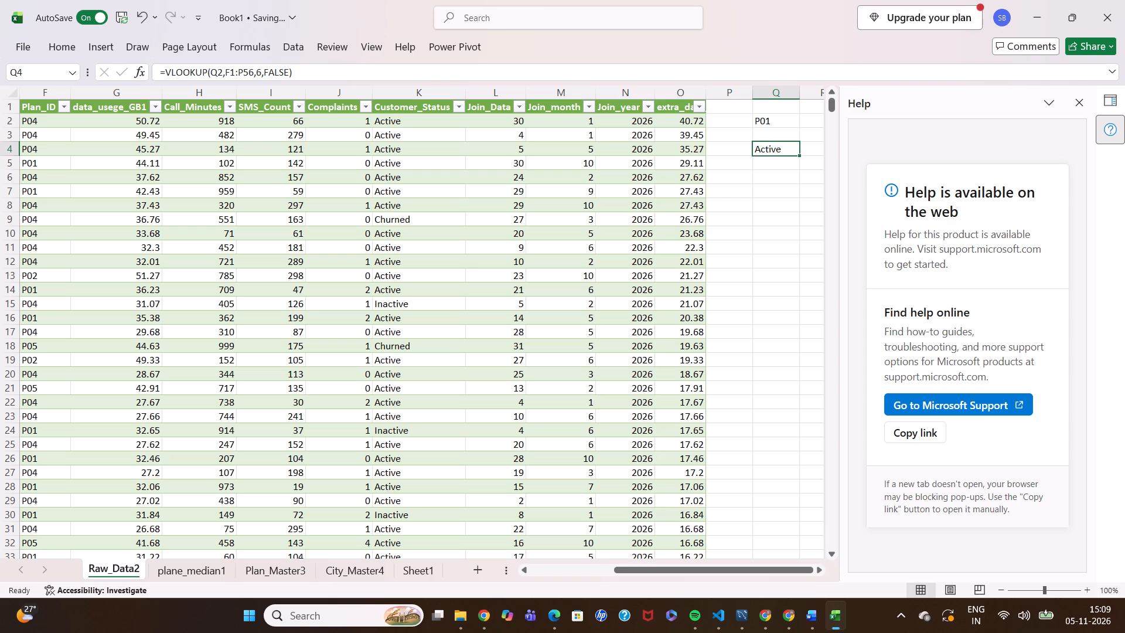
pyautogui.doubleClick(776, 147)
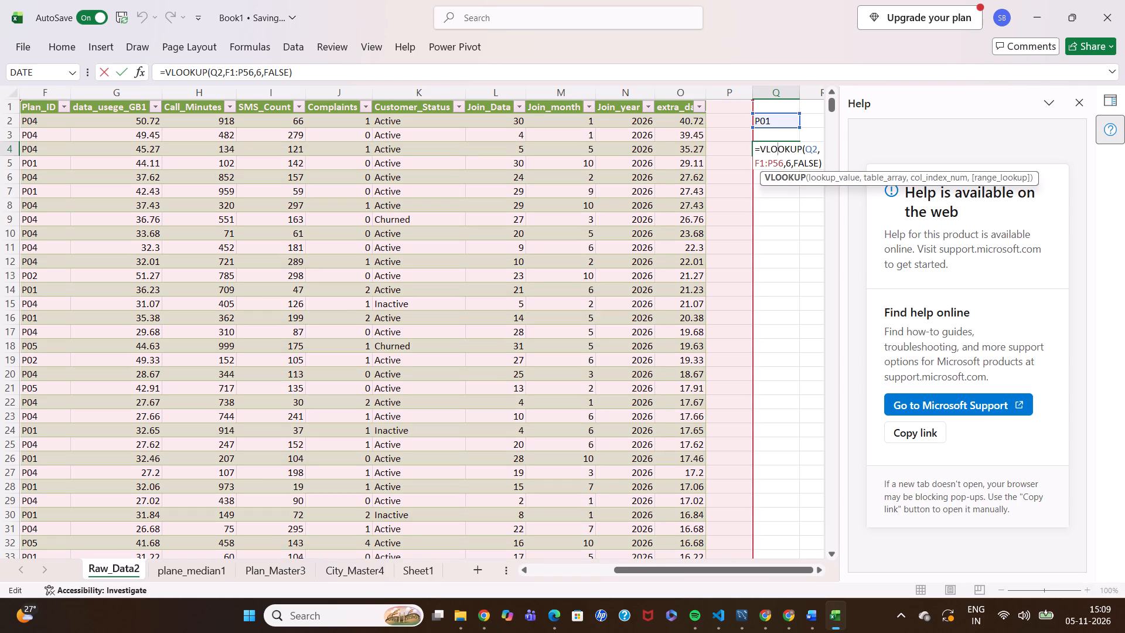
pyautogui.moveTo(820, 161); pyautogui.dragTo(748, 149)
pyautogui.press('BackSpace')
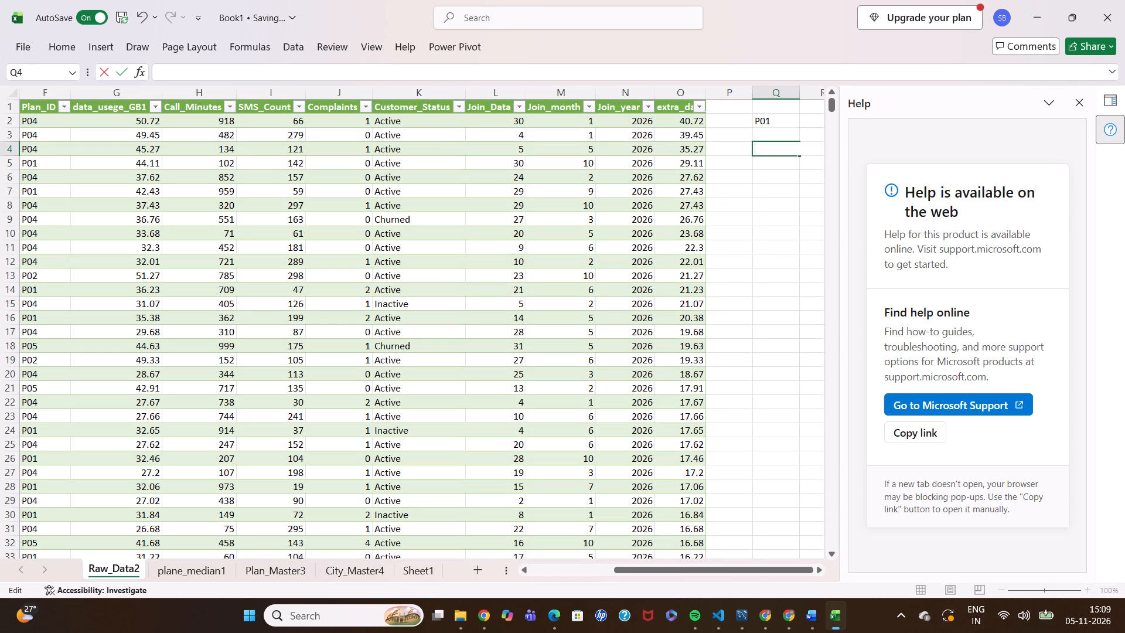
pyautogui.doubleClick(776, 121)
pyautogui.press('BackSpace')
pyautogui.press('BackSpace')
pyautogui.press('BackSpace')
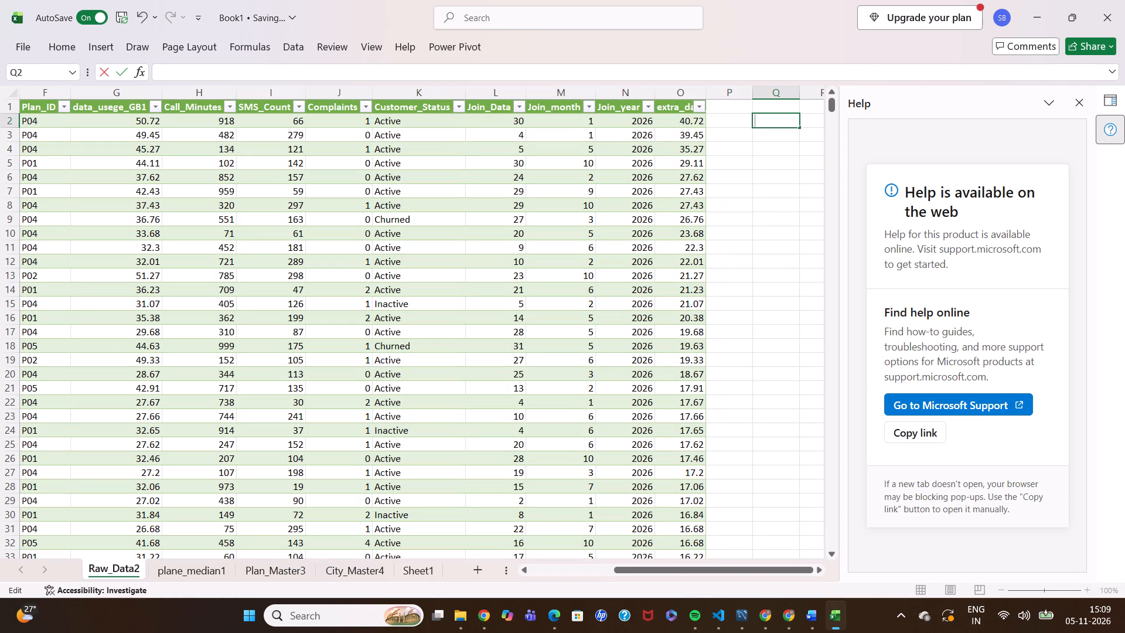
# Add a plan_master column header in cell P1, beside the extra data column of Raw_Data2.
pyautogui.click(723, 109)
pyautogui.write('pl')
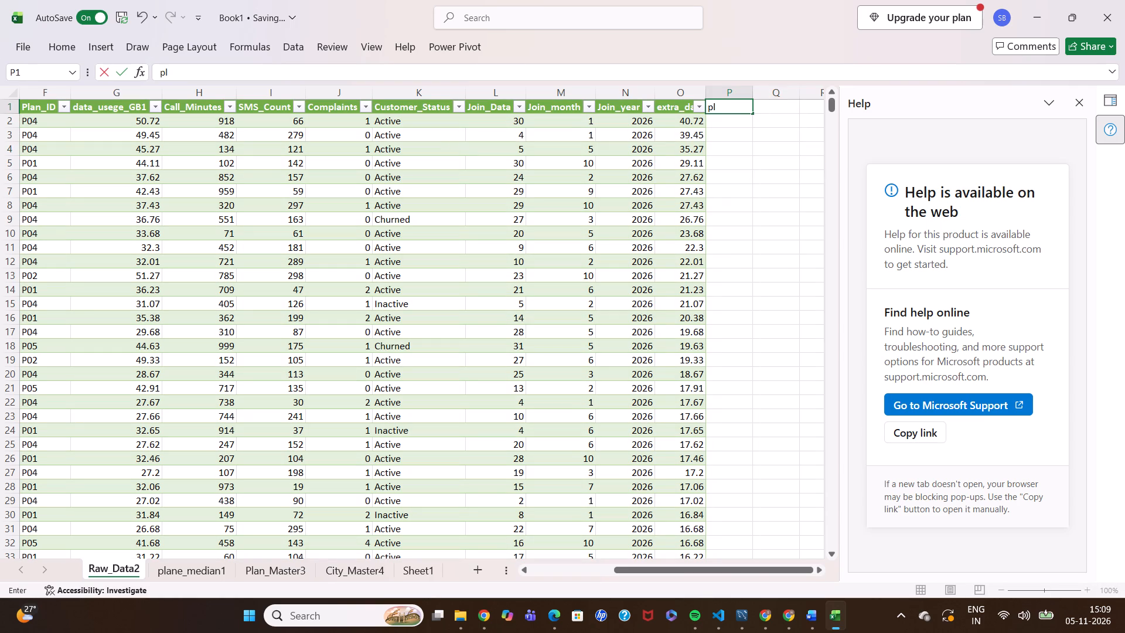
pyautogui.write('an_mas')
pyautogui.write('ter')
pyautogui.press('Return')
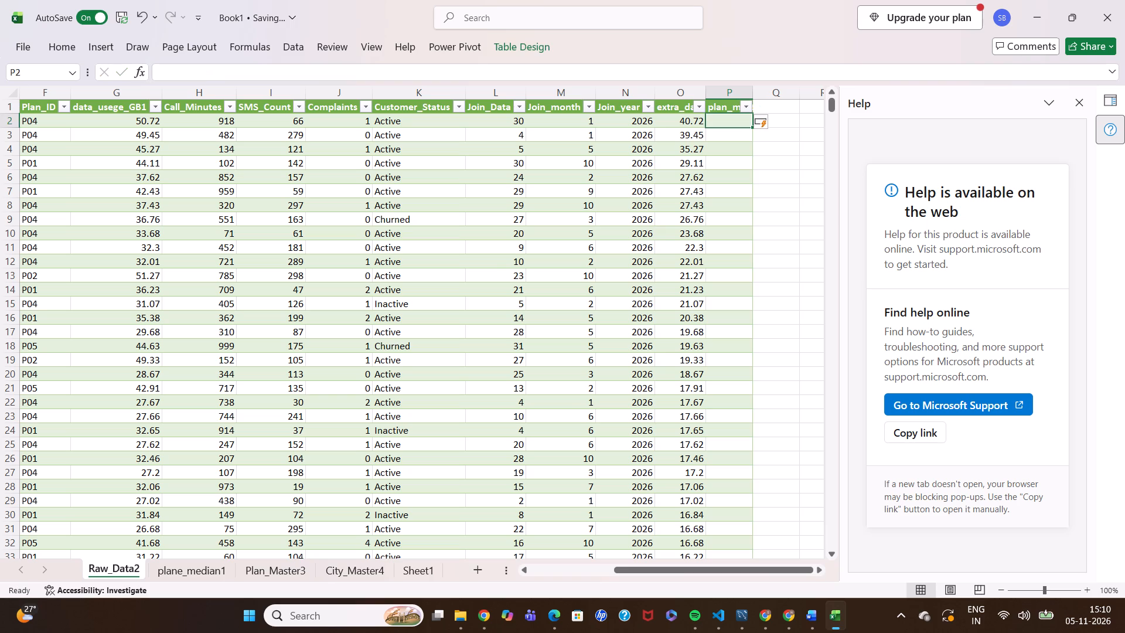
# Start a VLOOKUP formula in cell P2, using the Plan_ID in row 2 as the lookup value.
pyautogui.doubleClick(727, 120)
pyautogui.write('=vl')
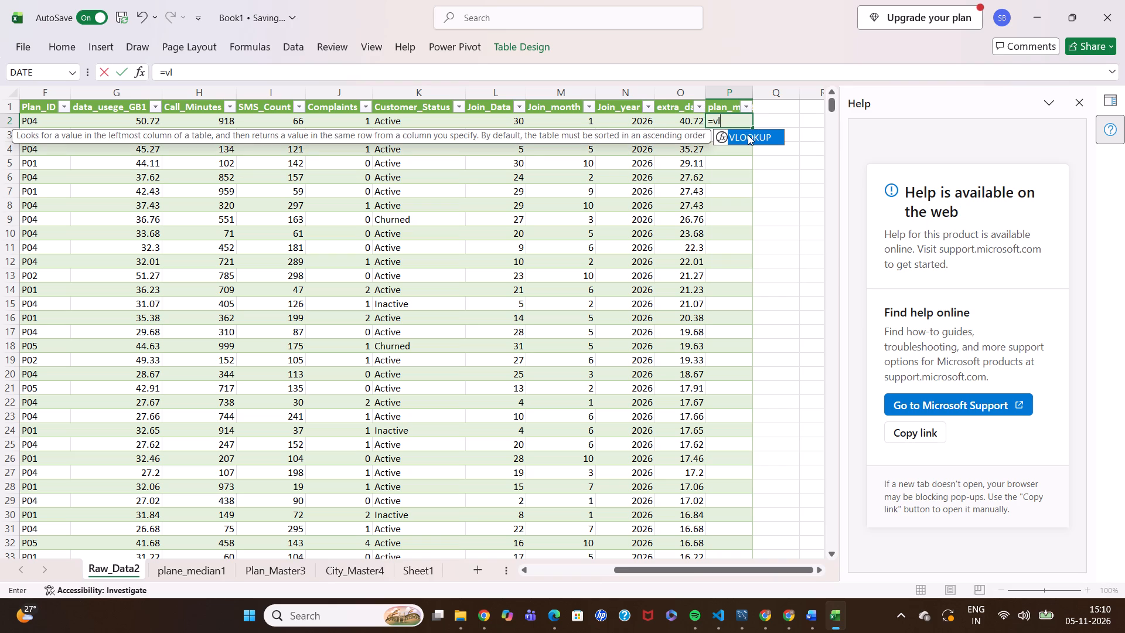
pyautogui.doubleClick(748, 135)
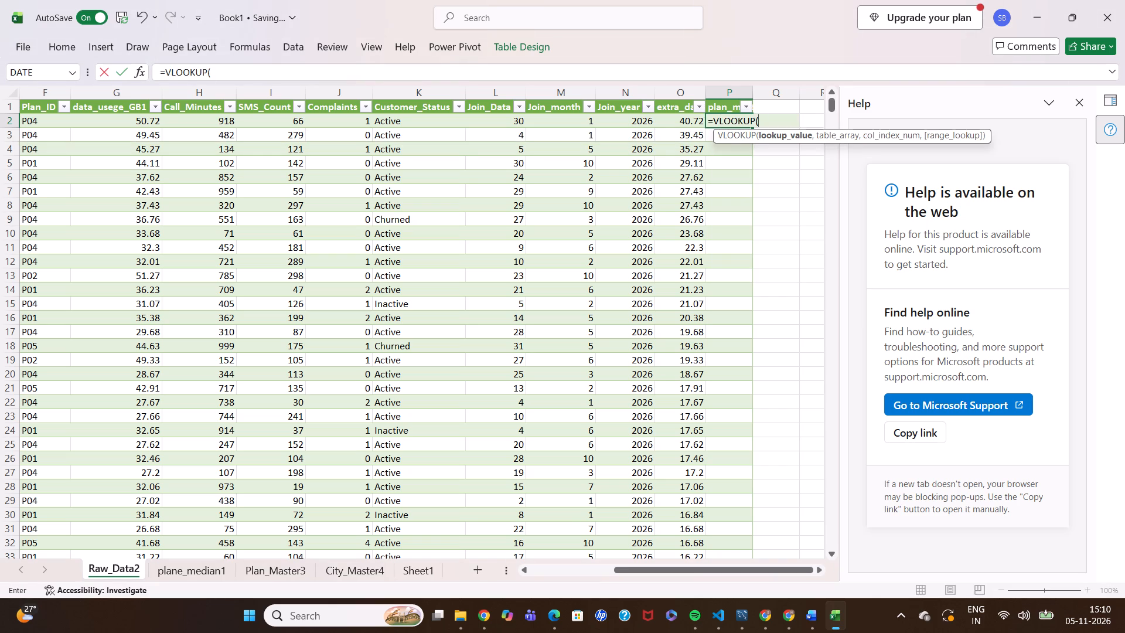
pyautogui.click(28, 119)
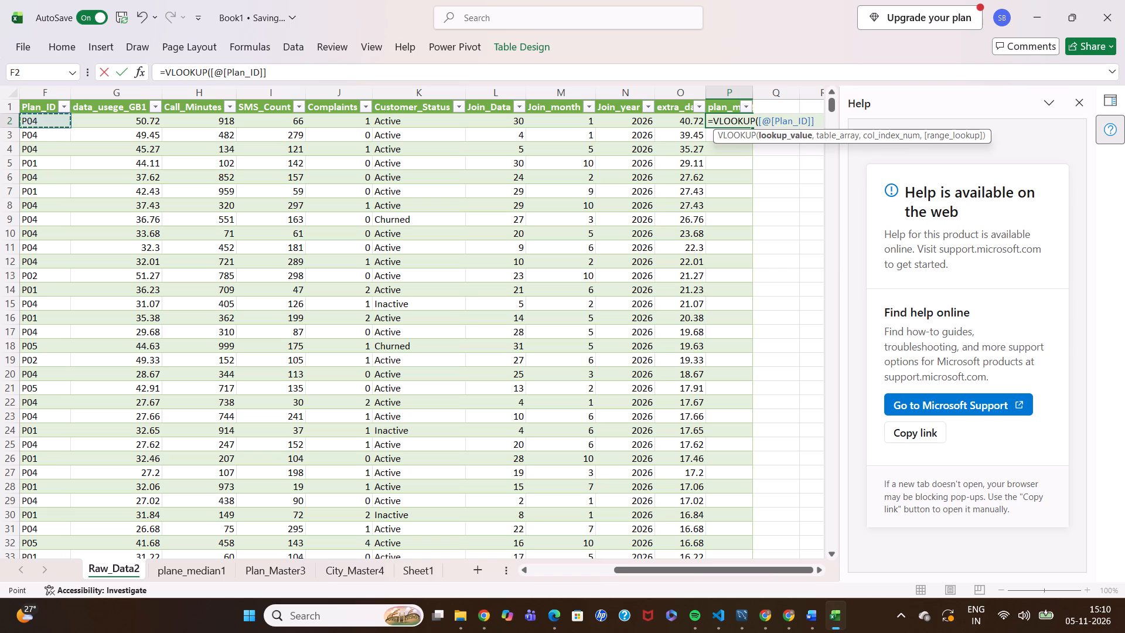
pyautogui.press(',')
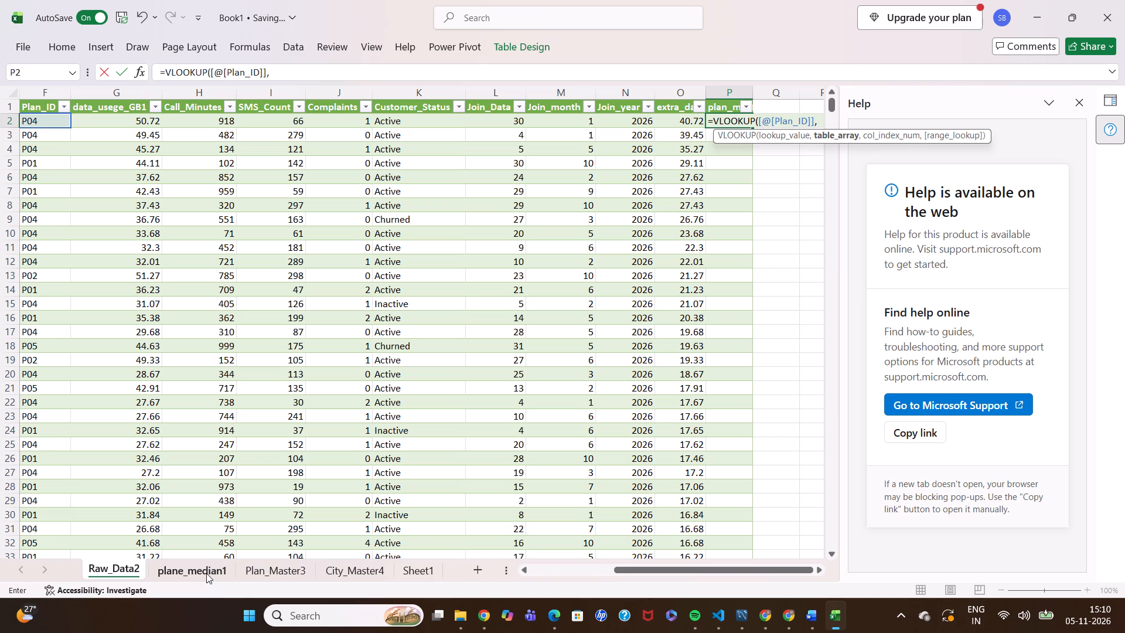
# Continue the VLOOKUP formula with the whole Plan_Master3 table as the table array, column index 5 and FALSE for exact match.
pyautogui.click(268, 574)
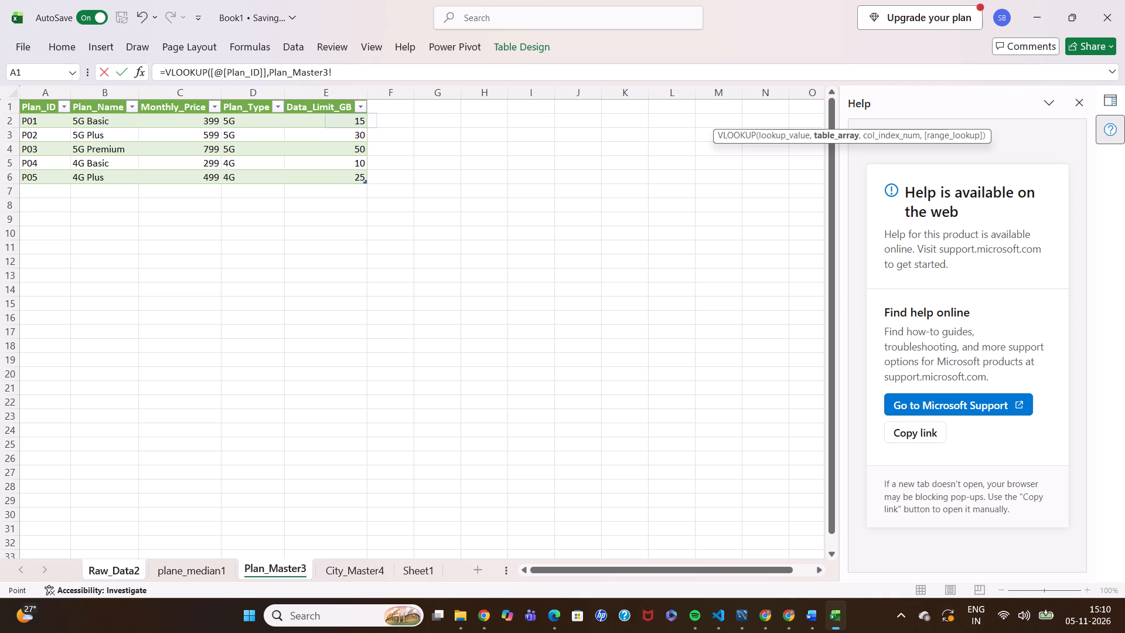
pyautogui.moveTo(34, 107); pyautogui.dragTo(331, 179)
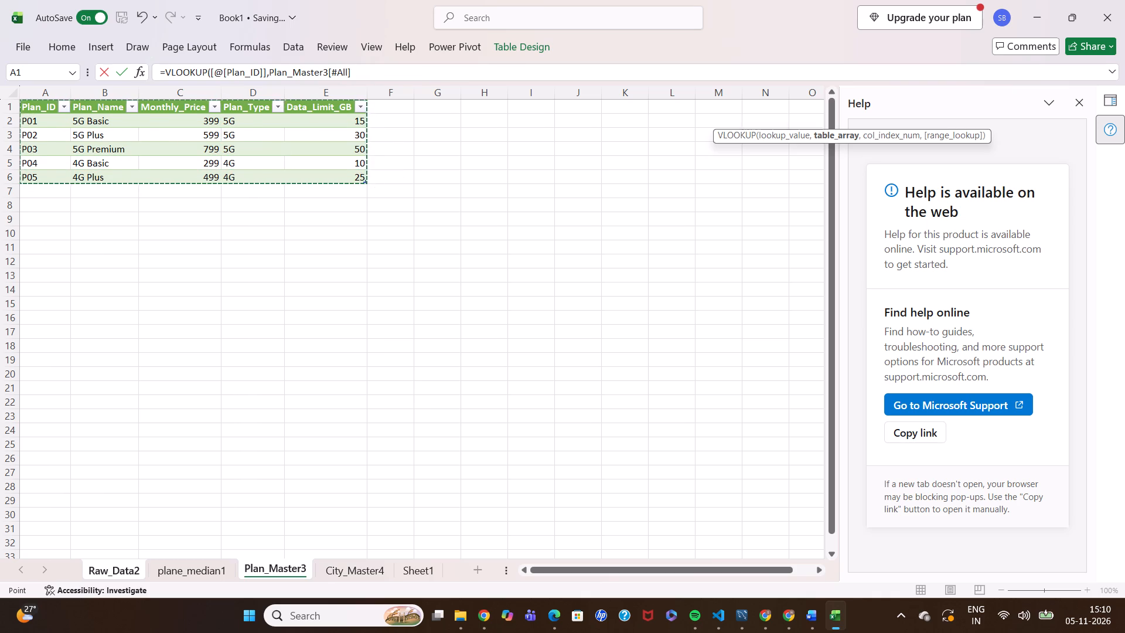
pyautogui.press(',')
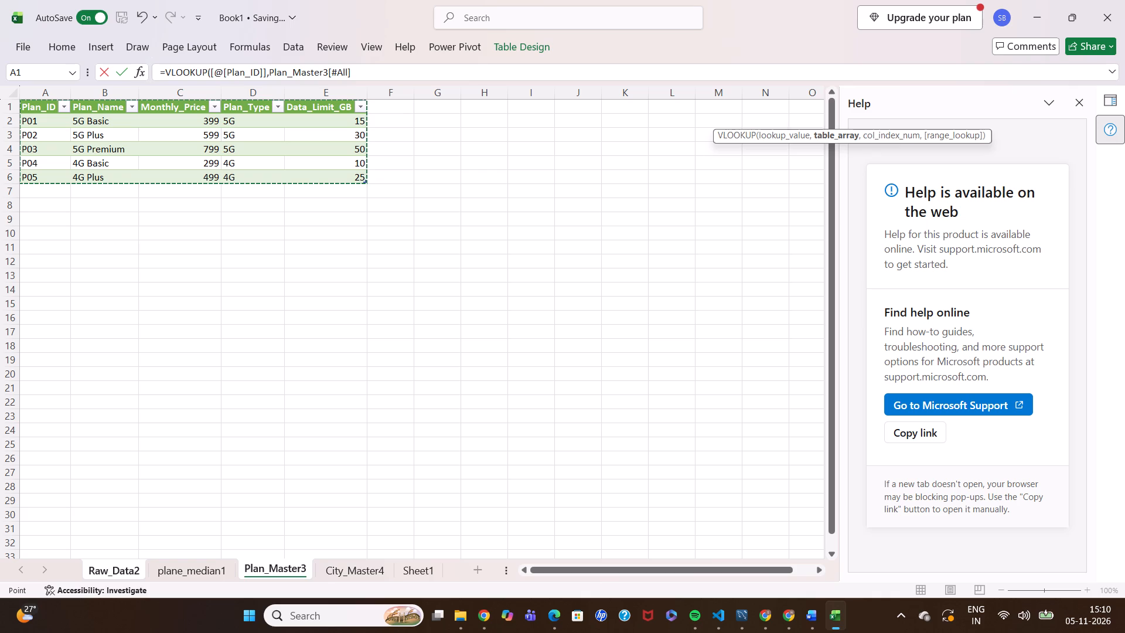
pyautogui.press('5')
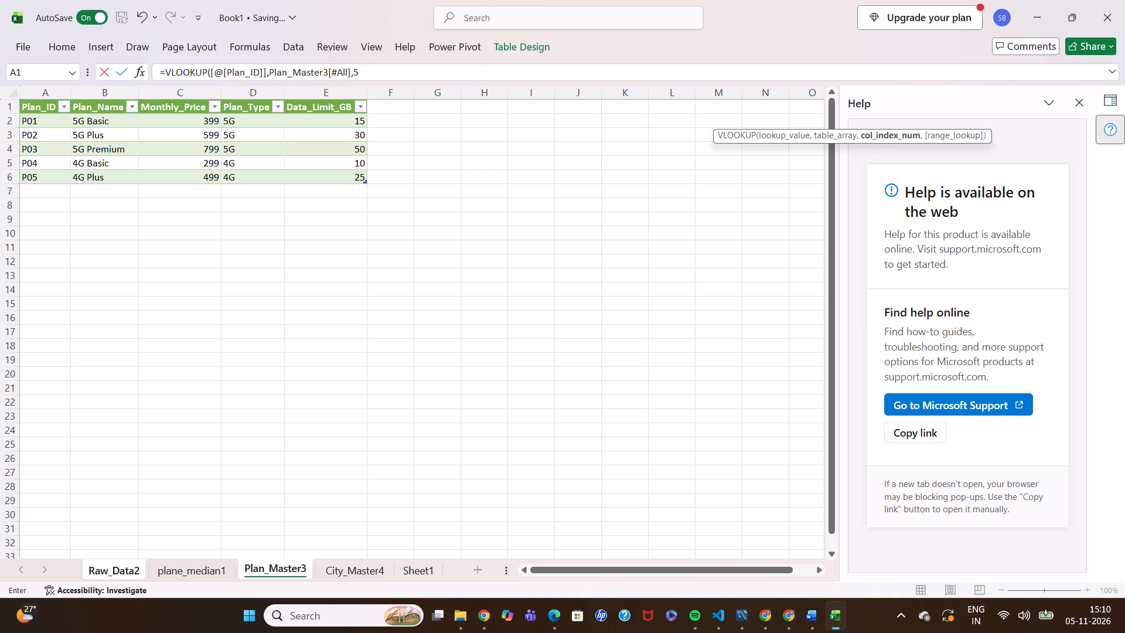
pyautogui.press(',')
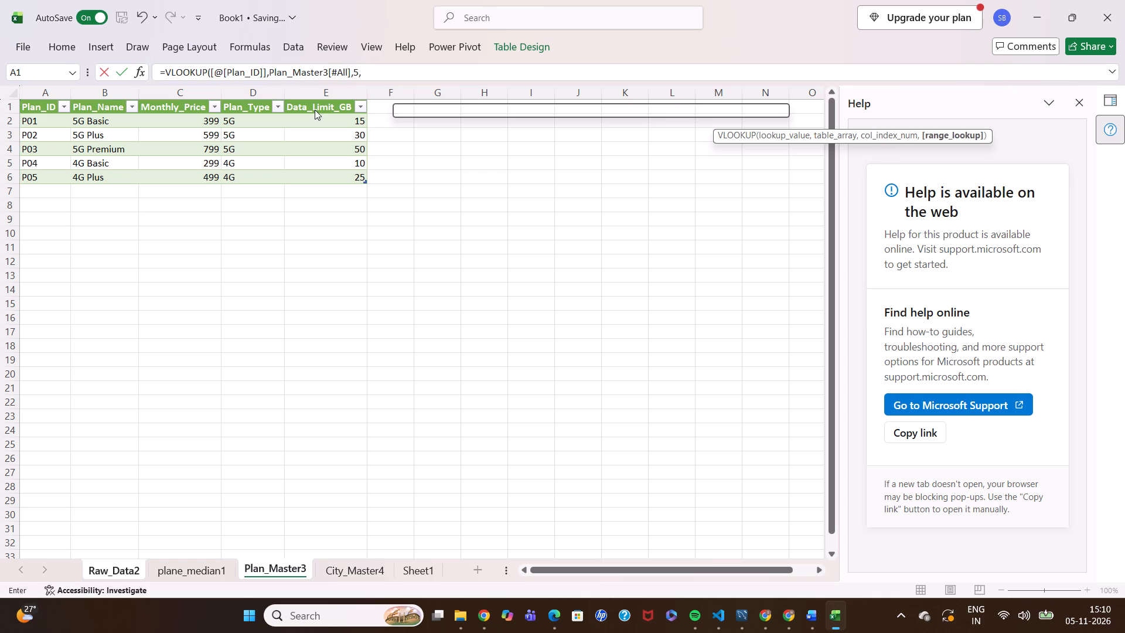
pyautogui.doubleClick(306, 127)
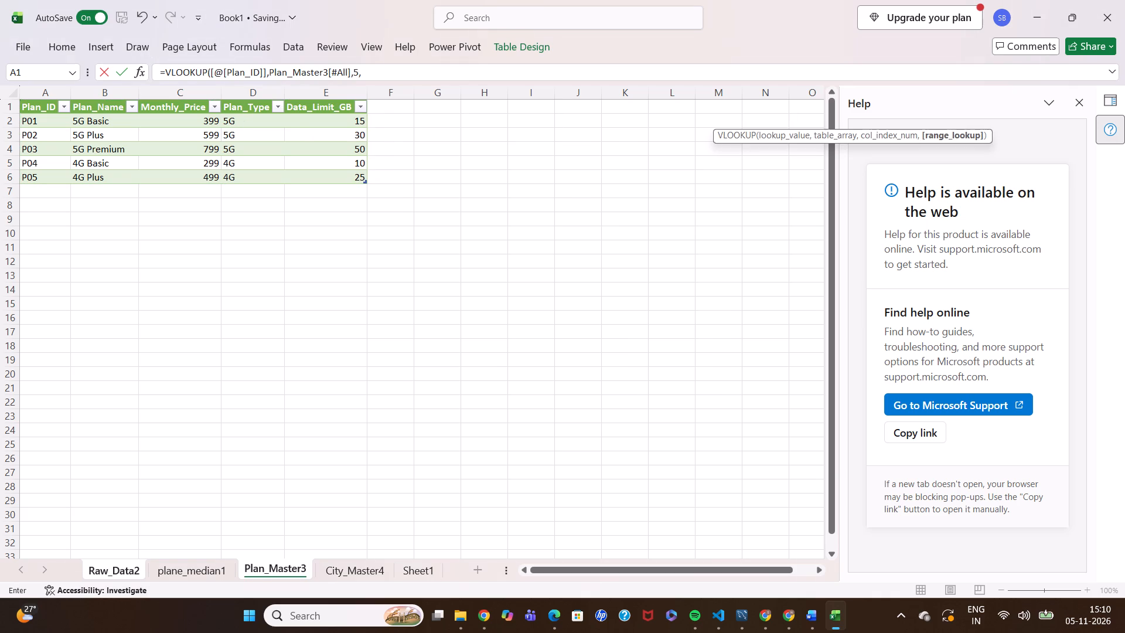
# Return to Raw_Data2, add the closing parenthesis to the VLOOKUP formula in cell P2 and try to enter it.
pyautogui.click(189, 571)
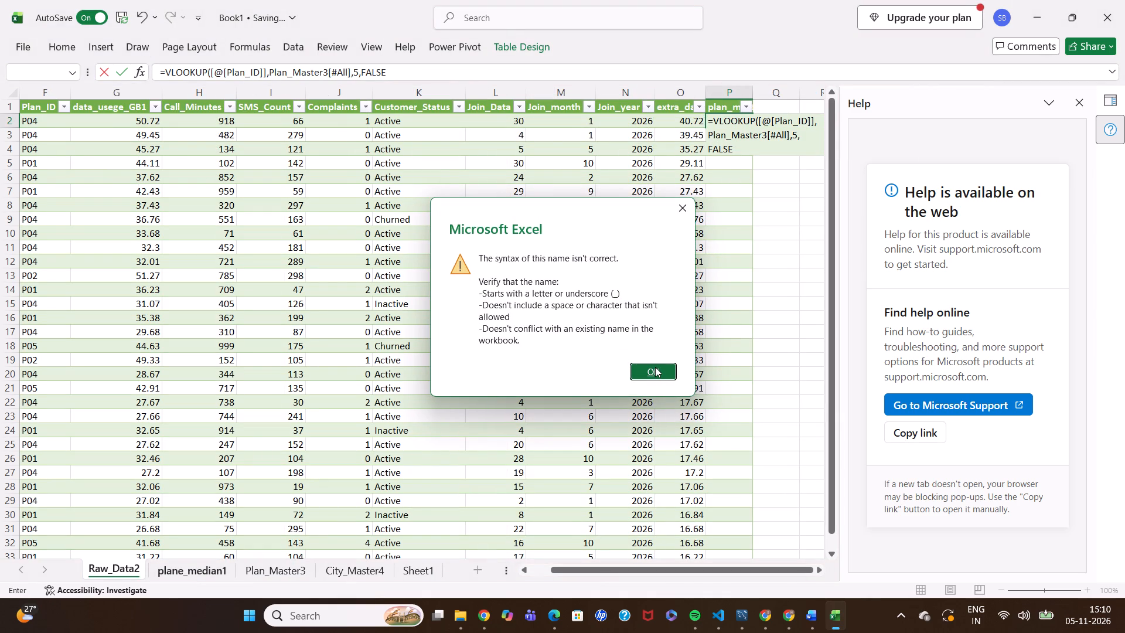
pyautogui.click(655, 367)
pyautogui.scroll(1, 737, 247)
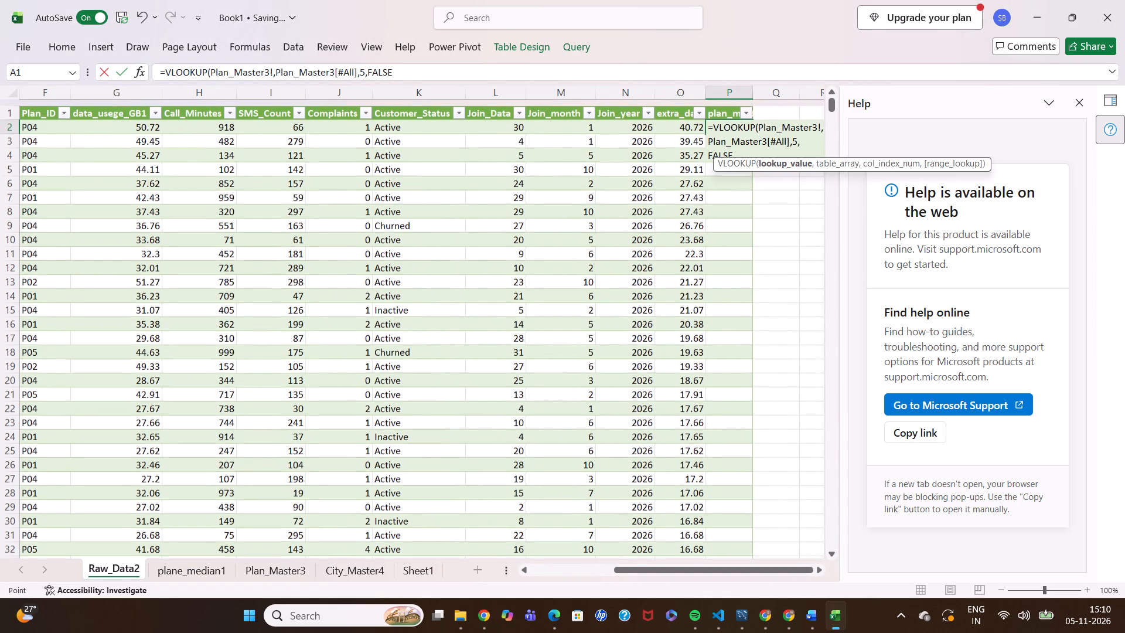
pyautogui.hscroll(-1, 771, 212)
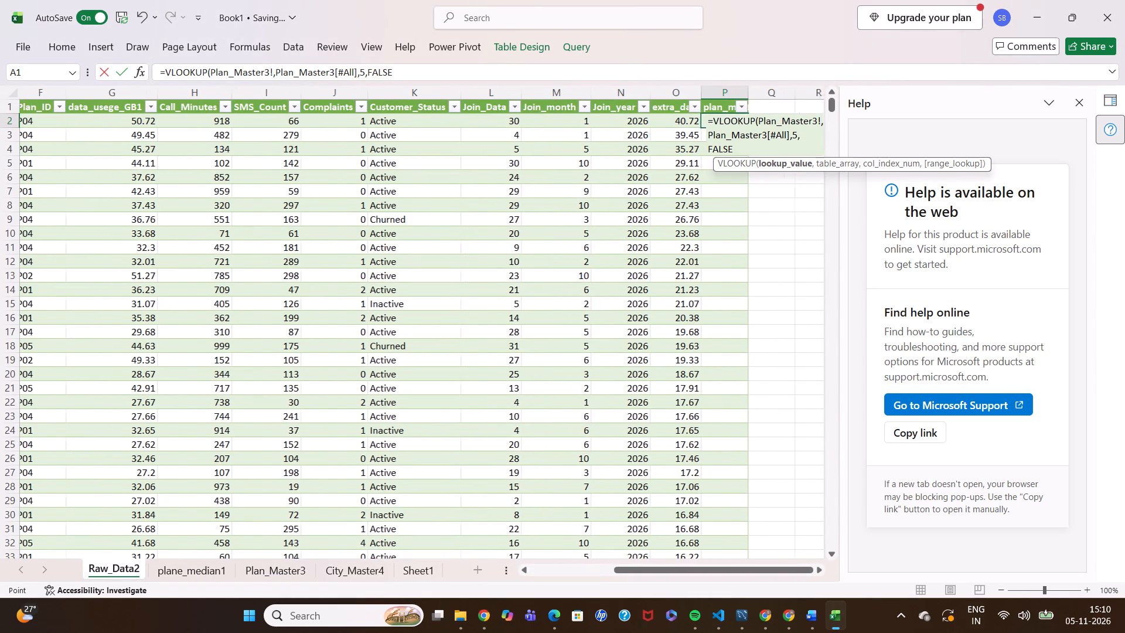
pyautogui.hscroll(-1, 771, 212)
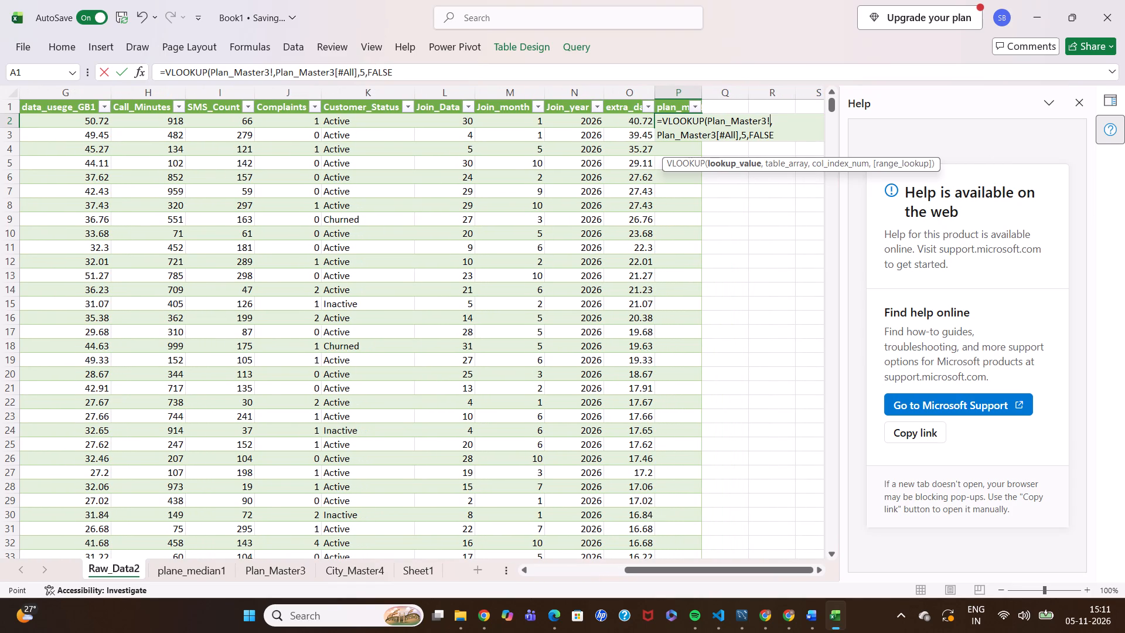
pyautogui.click(785, 138)
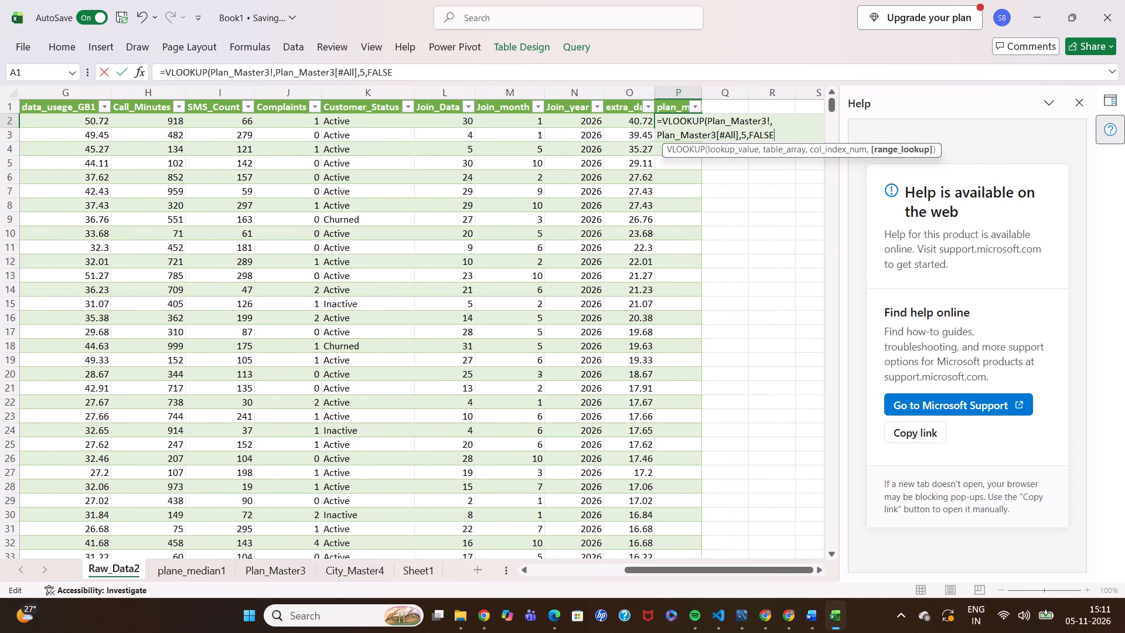
pyautogui.hotkey('shift', ')')
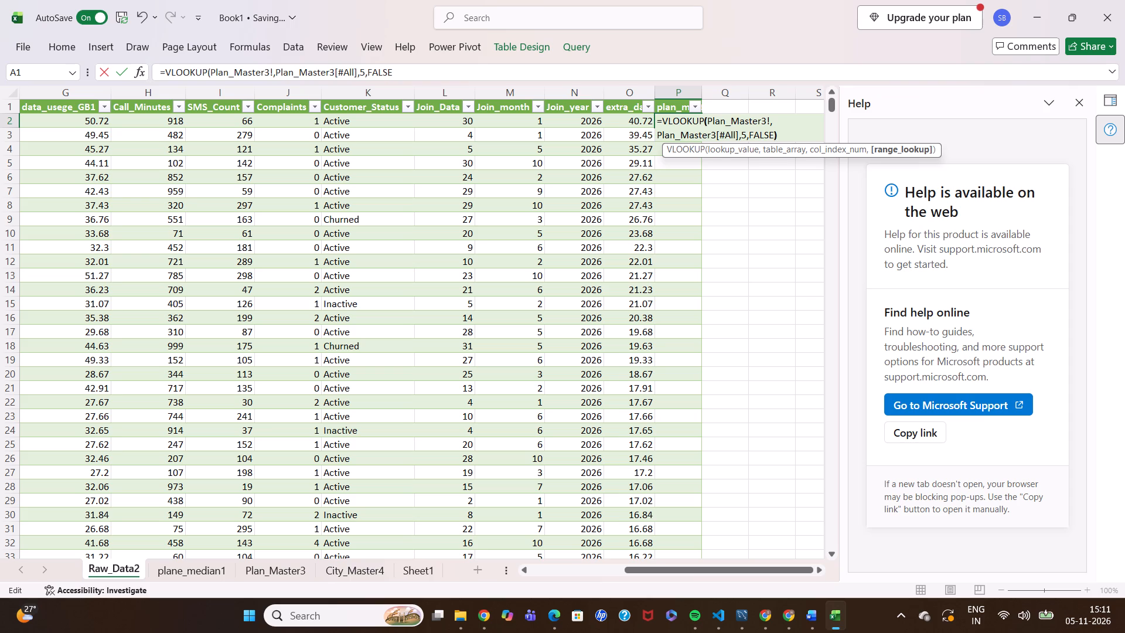
pyautogui.press('Return')
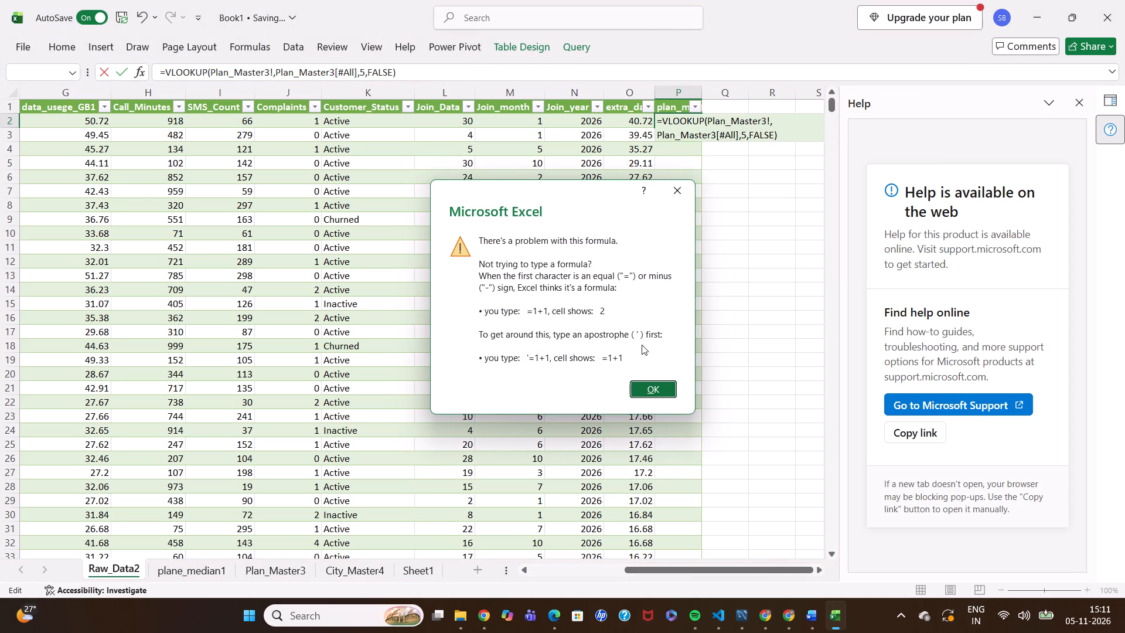
pyautogui.click(653, 382)
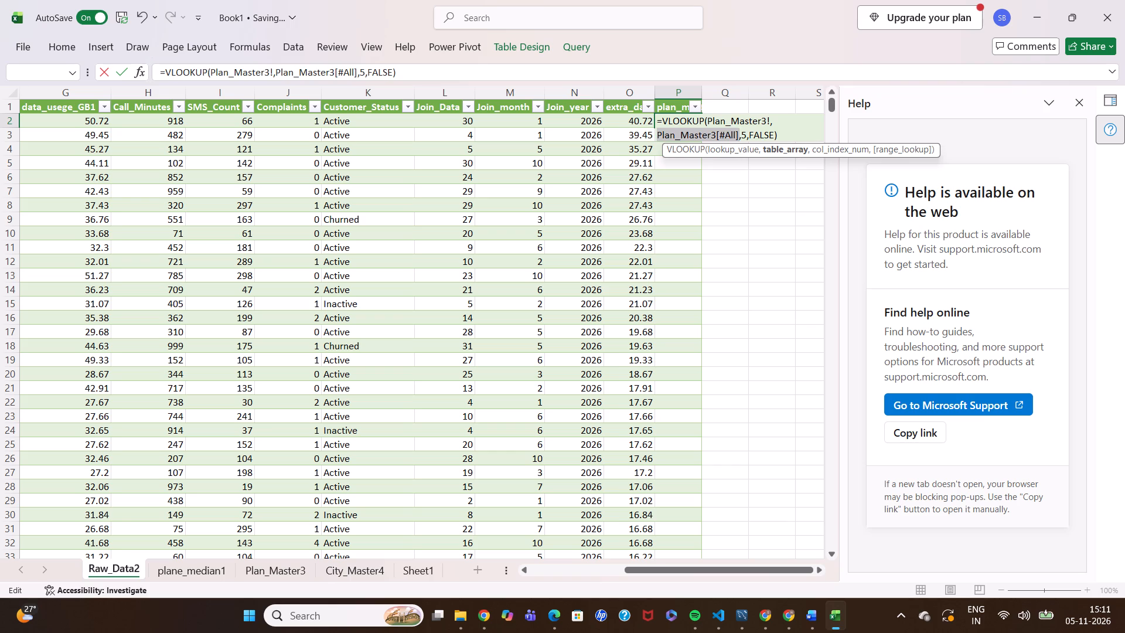
# Replace the stray Plan_Master3! lookup value in P2's VLOOKUP with row 2's Plan_ID, and enter the formula for the plan_master column.
pyautogui.click(769, 120)
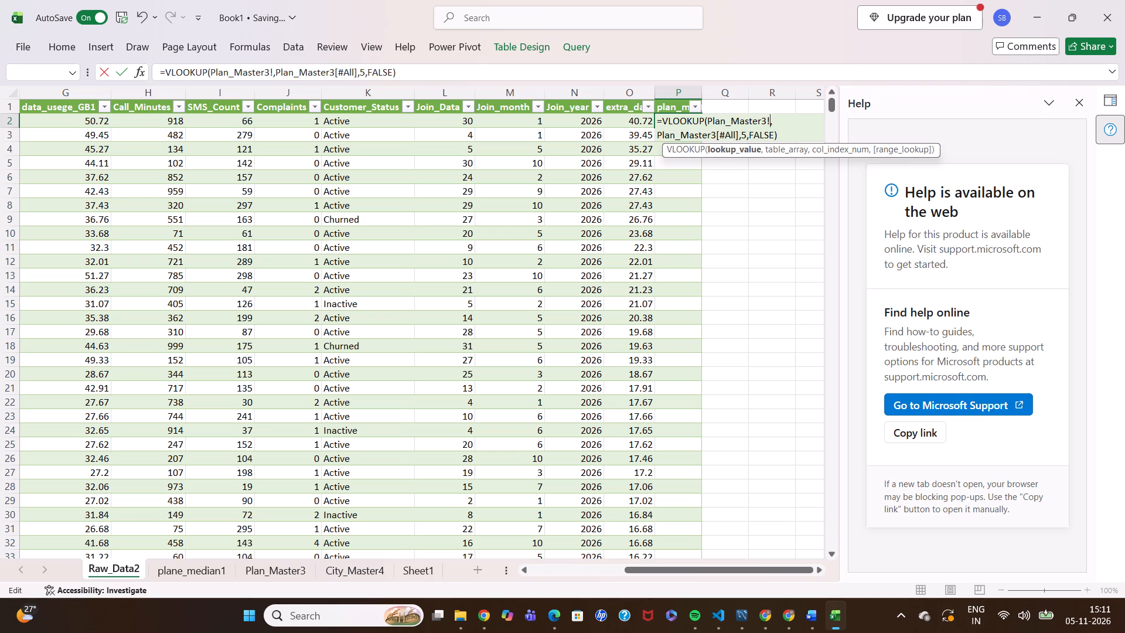
pyautogui.press('BackSpace')
pyautogui.press('BackSpace')
pyautogui.press('BackSpace')
pyautogui.press('BackSpace')
pyautogui.press('BackSpace')
pyautogui.press('BackSpace')
pyautogui.press('BackSpace')
pyautogui.press('BackSpace')
pyautogui.press('BackSpace')
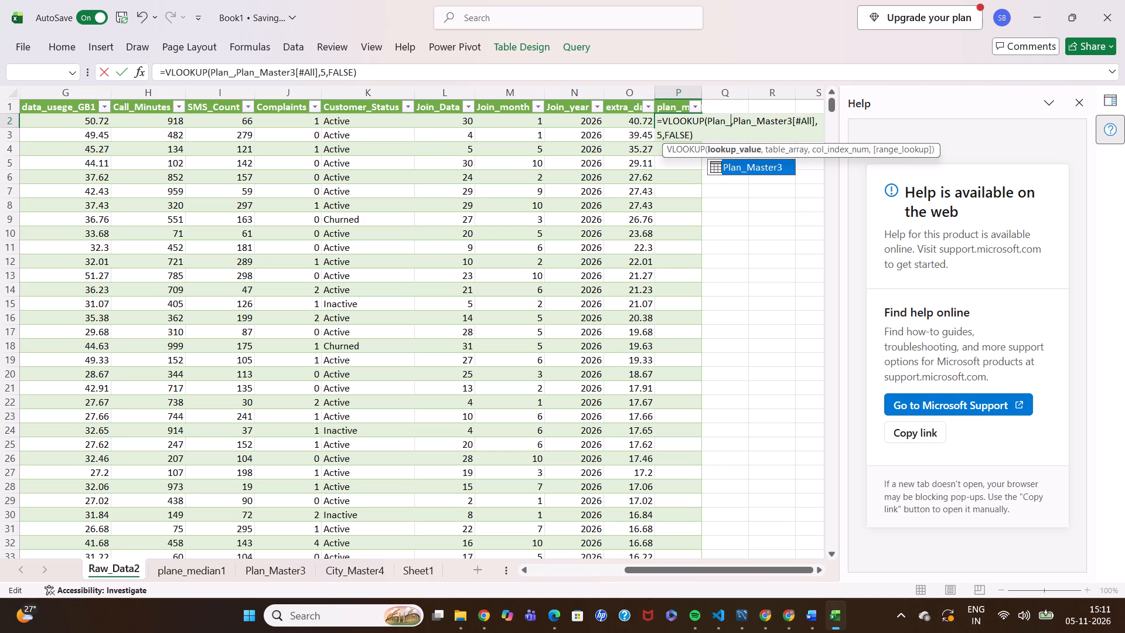
pyautogui.press('BackSpace')
pyautogui.press('BackSpace')
pyautogui.press('BackSpace')
pyautogui.press('BackSpace')
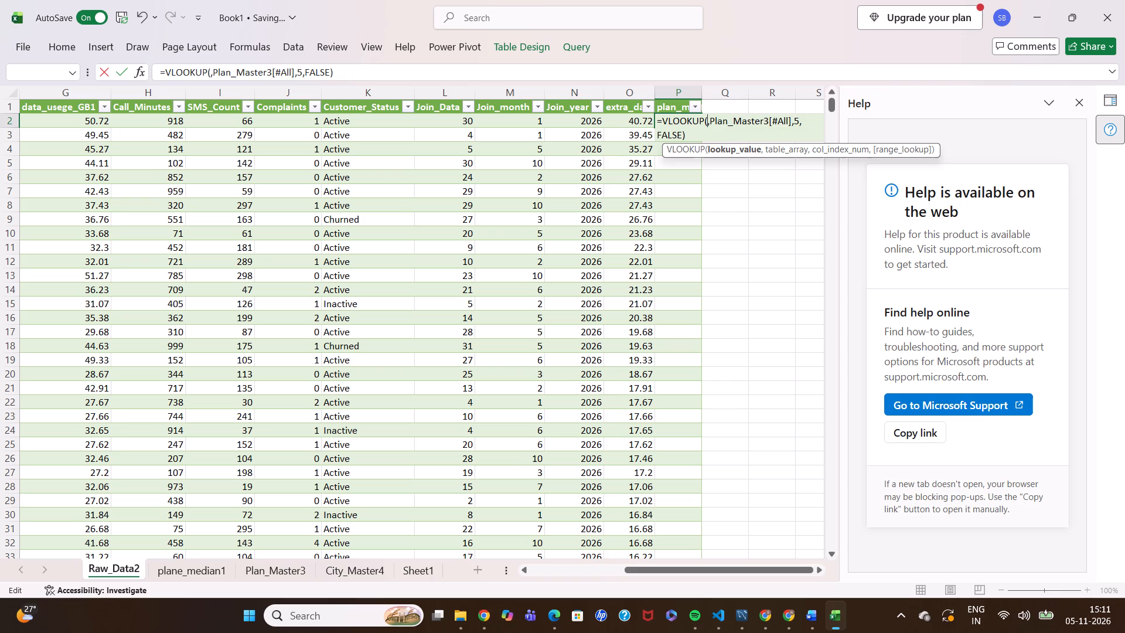
pyautogui.hscroll(2, 492, 149)
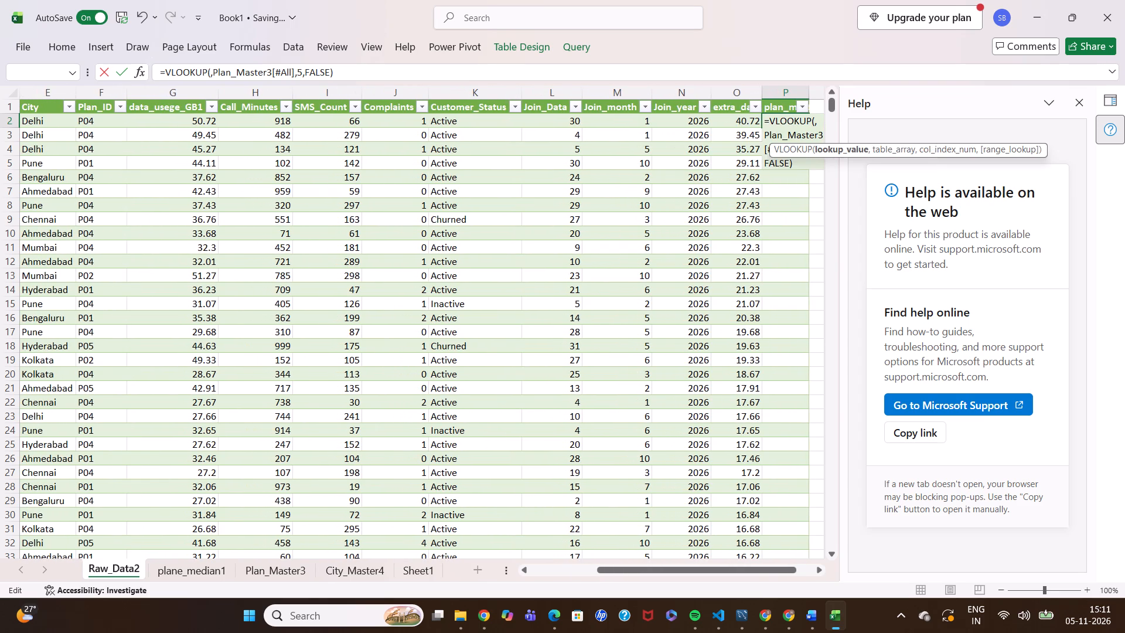
pyautogui.click(107, 124)
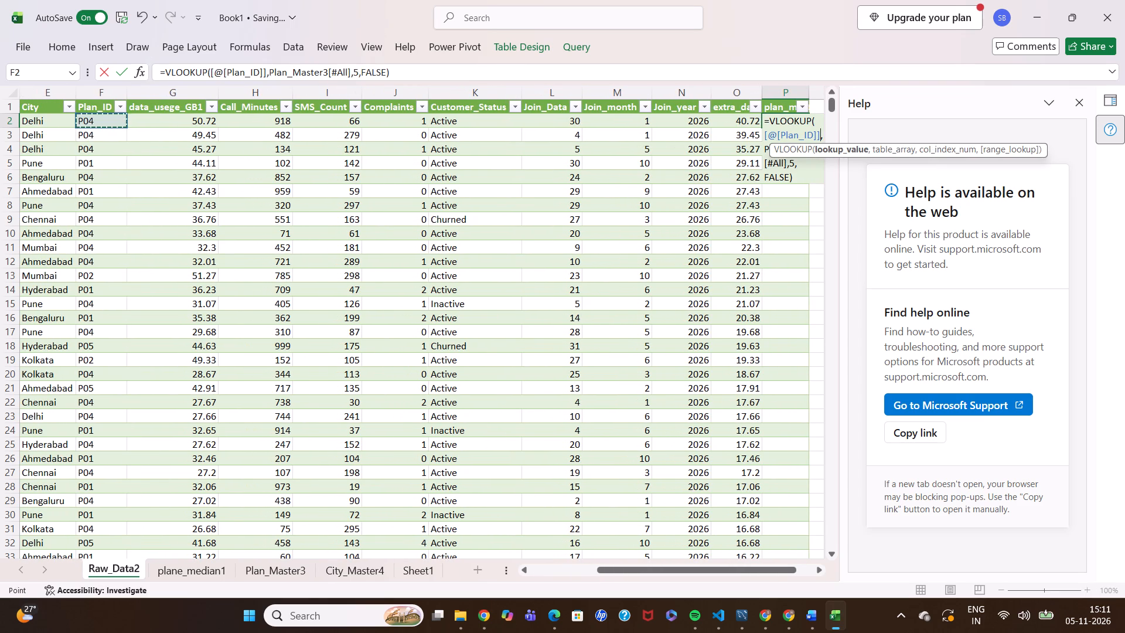
pyautogui.hscroll(-2, 425, 264)
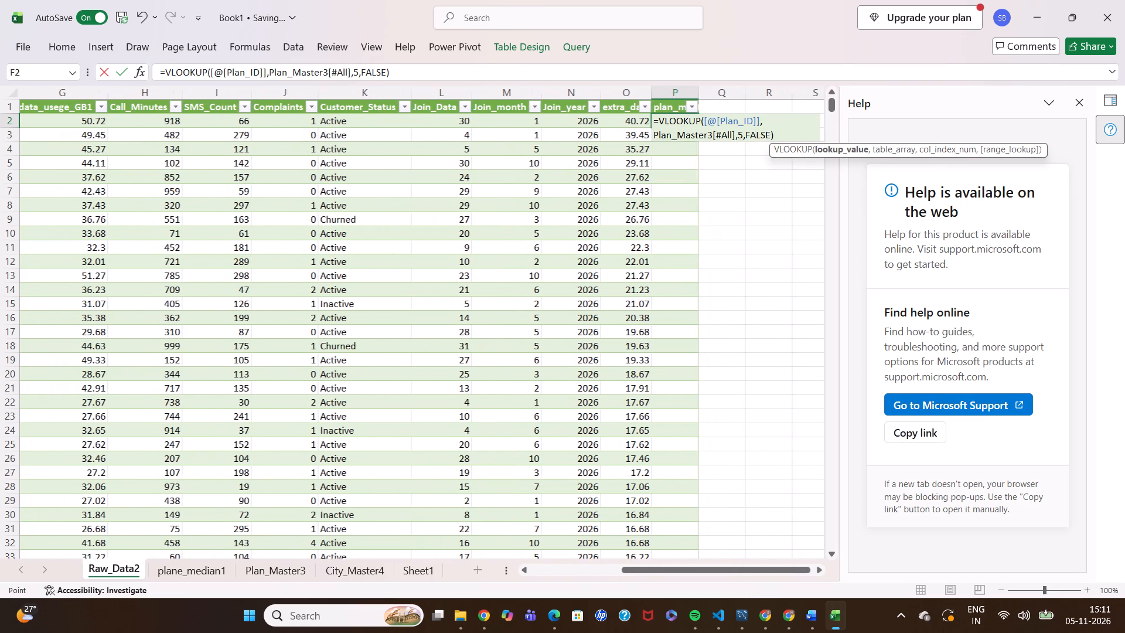
pyautogui.press('Return')
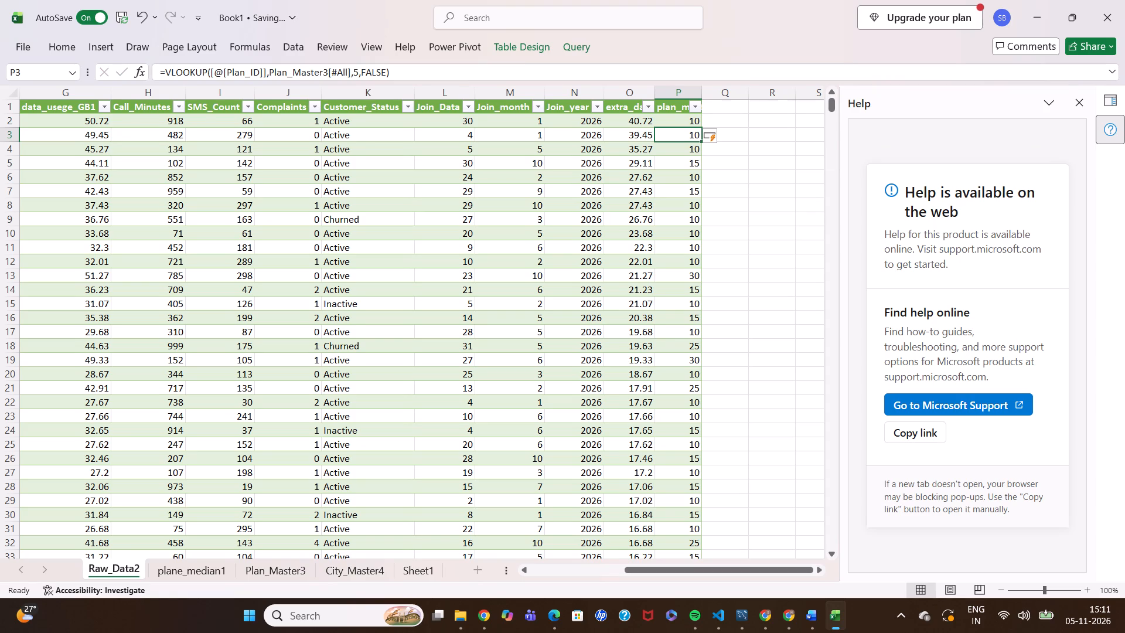
# Review the plan_master values returned down Raw_Data2 against the Plan_ID column.
pyautogui.scroll(1, 696, 222)
pyautogui.scroll(-1, 620, 238)
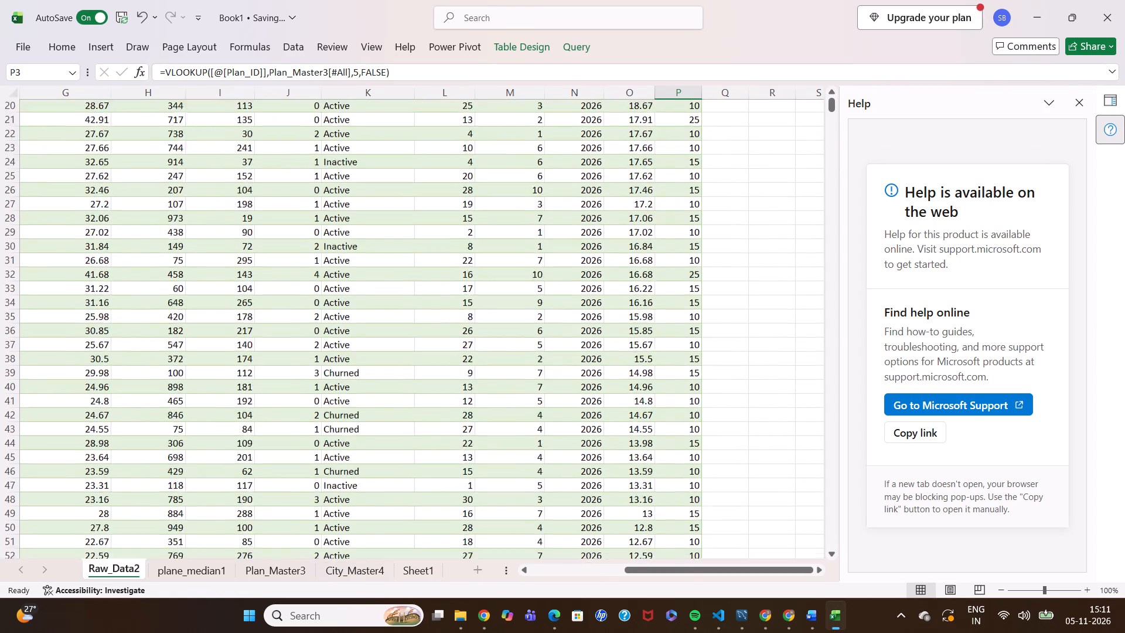
pyautogui.scroll(-1, 620, 238)
pyautogui.hscroll(1, 437, 243)
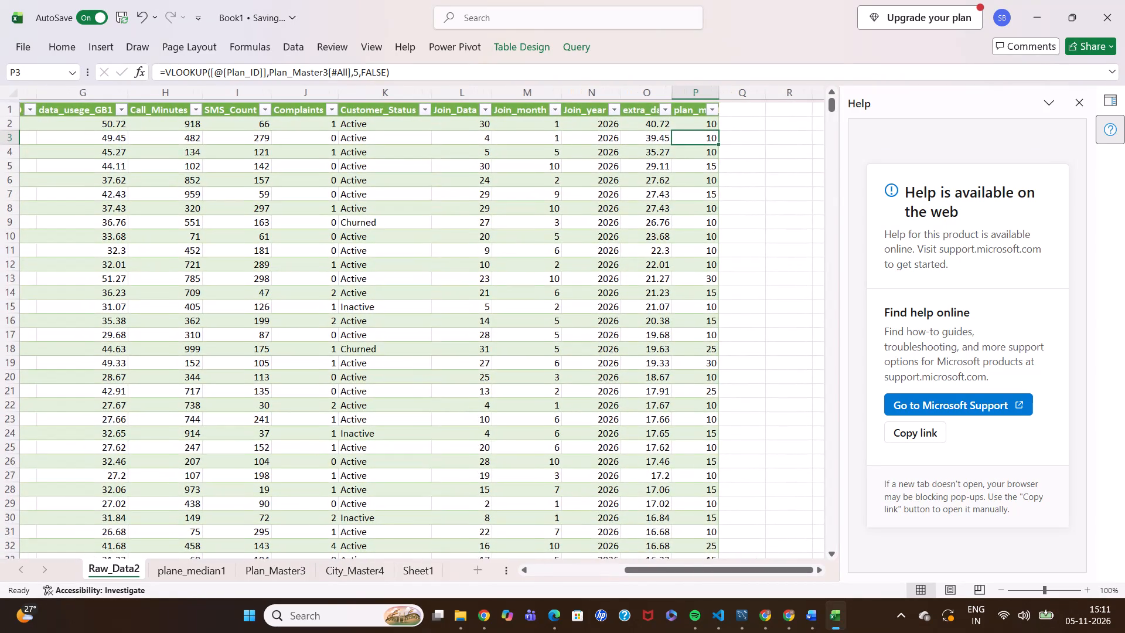
pyautogui.hscroll(2, 437, 243)
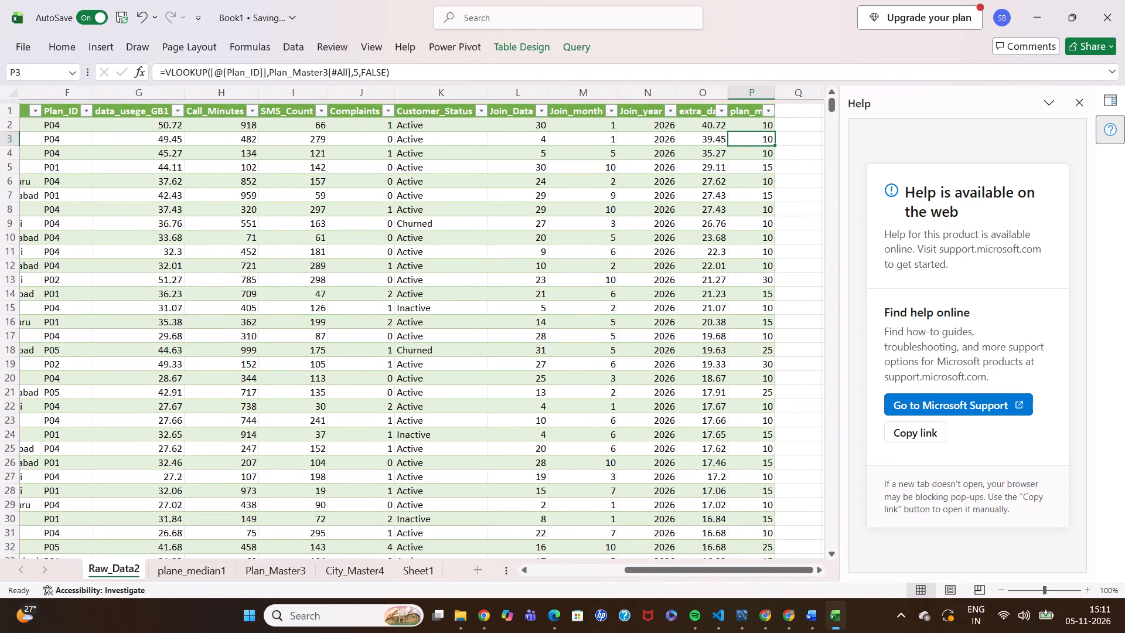
pyautogui.hscroll(2, 437, 243)
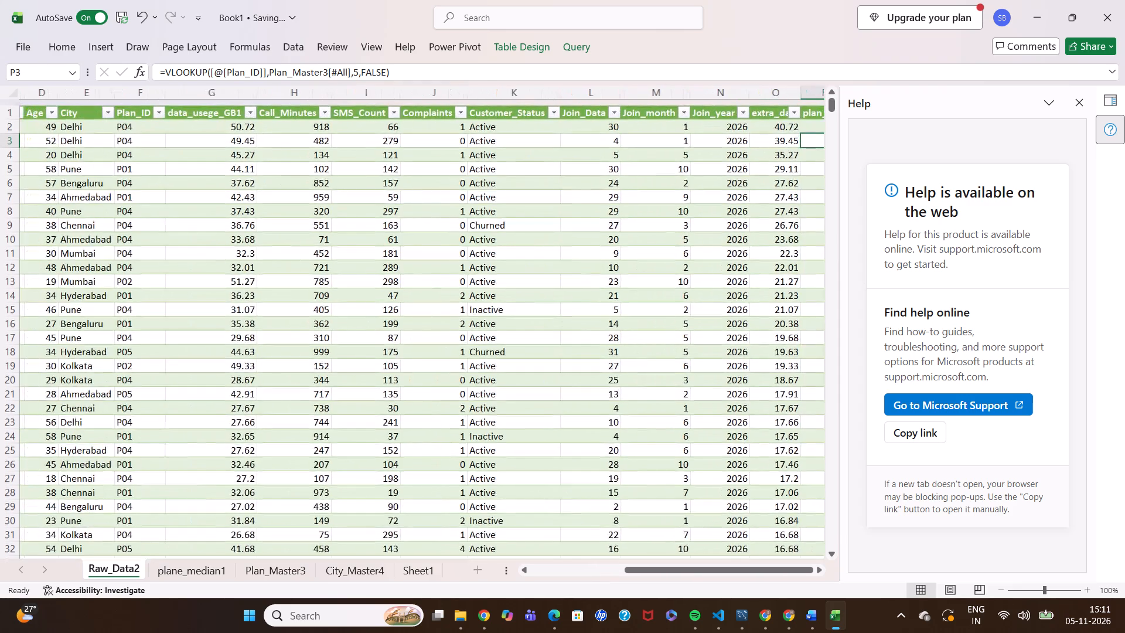
pyautogui.hscroll(1, 437, 243)
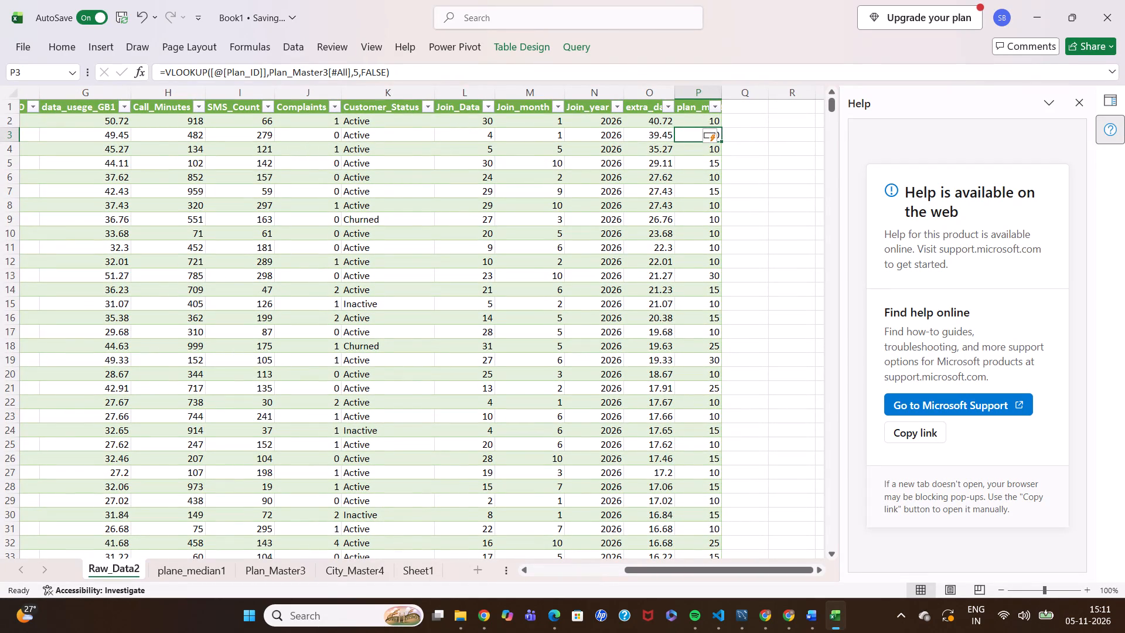
# Check the column order in Plan_Master3 and set the plan_master VLOOKUP's column index to 2 for Plan_Name.
pyautogui.doubleClick(688, 136)
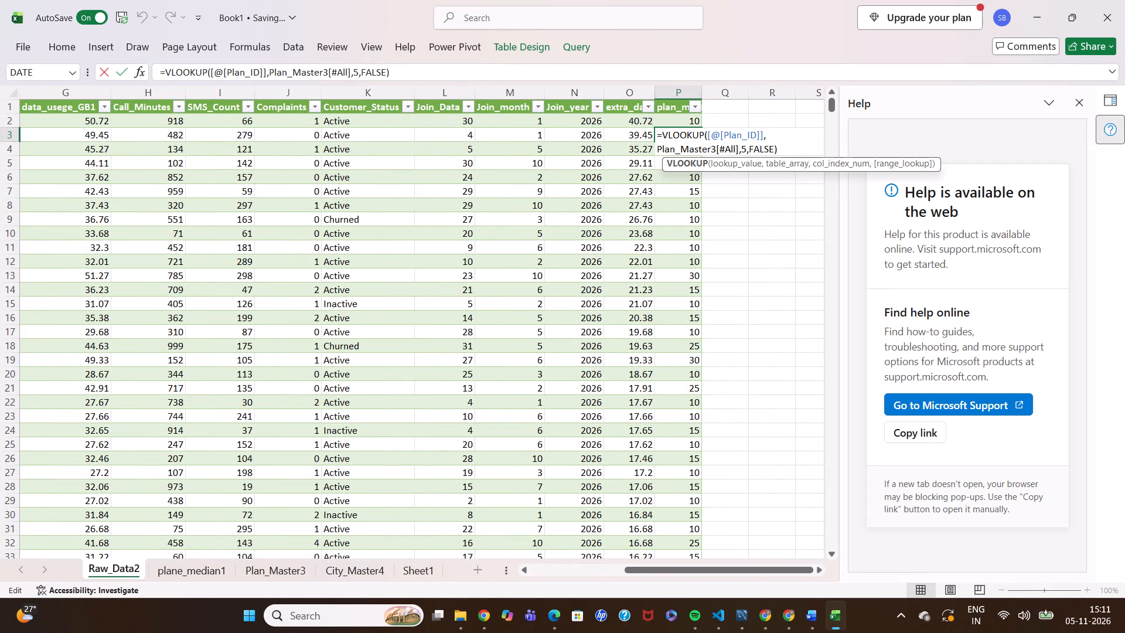
pyautogui.click(262, 569)
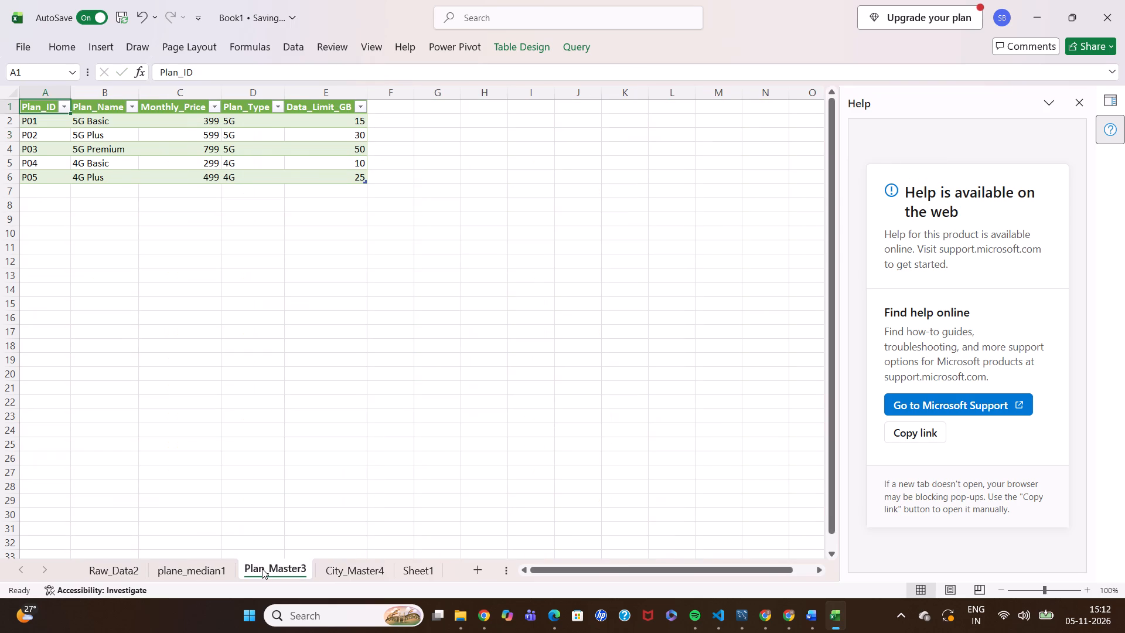
pyautogui.click(114, 565)
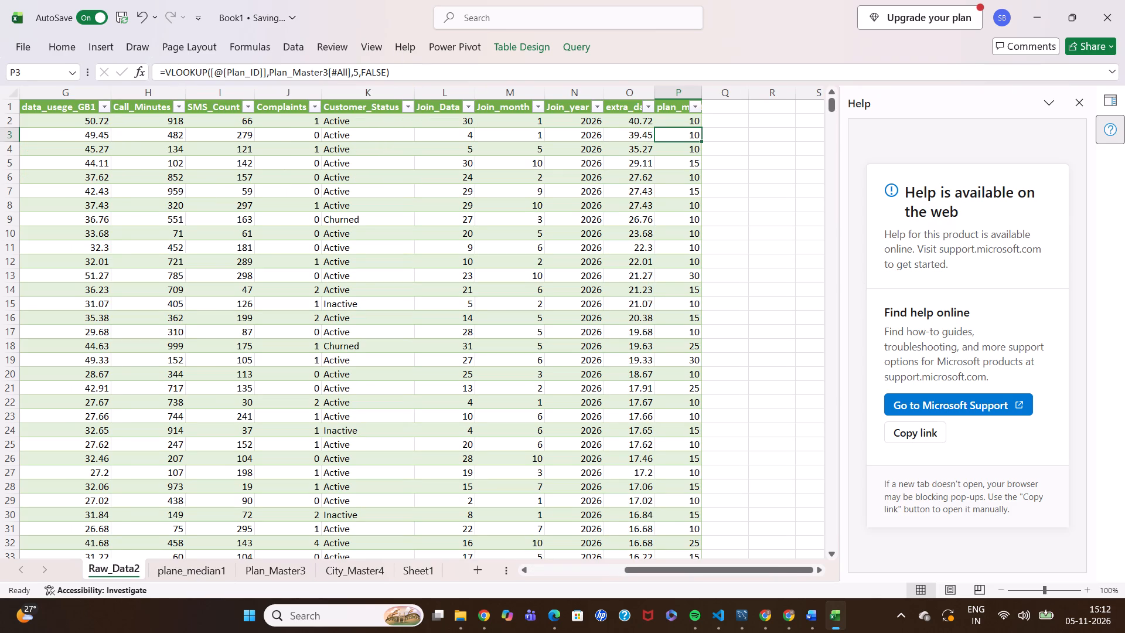
pyautogui.click(356, 73)
pyautogui.press('BackSpace')
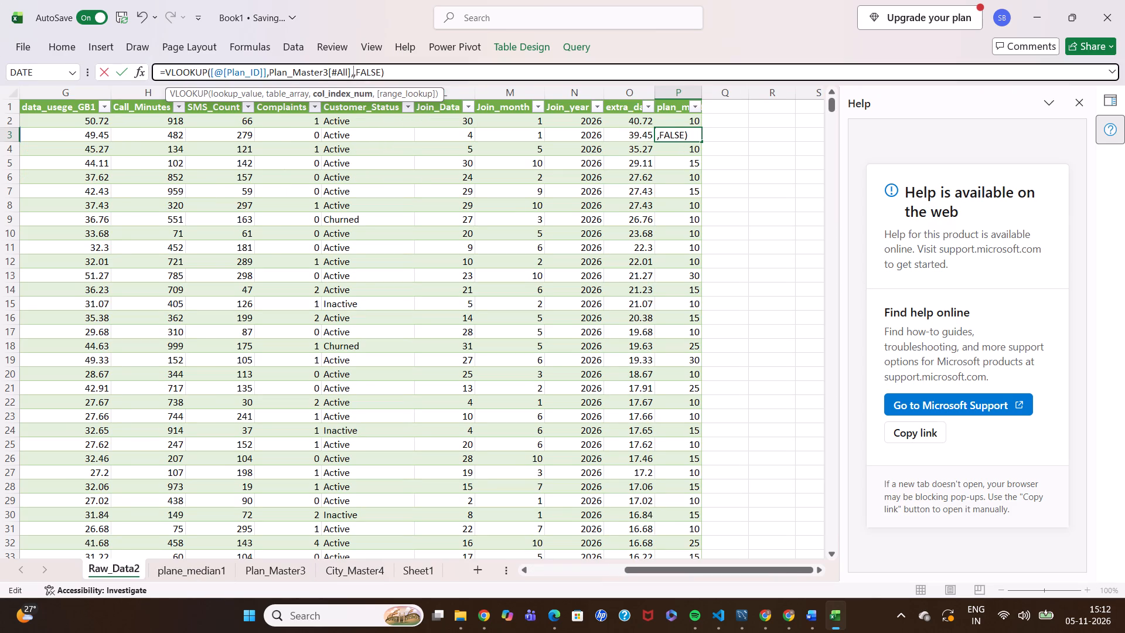
pyautogui.press('2')
pyautogui.press('Return')
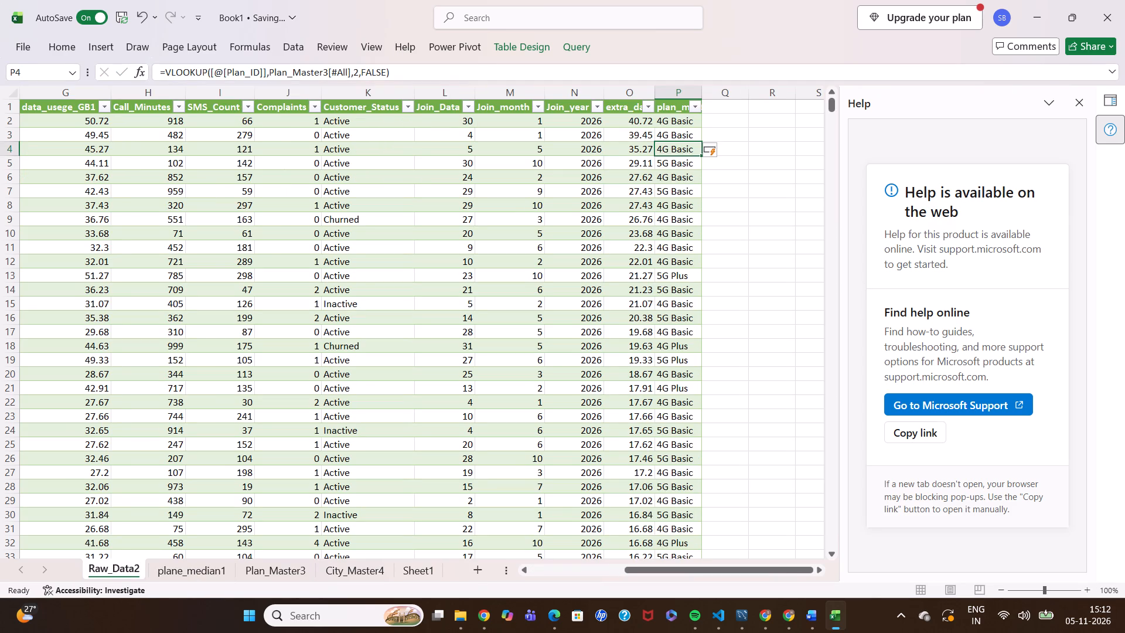
# Compare the plan names in plan_master with the Plan_ID column and the Plan_Master3 table.
pyautogui.hscroll(4, 353, 223)
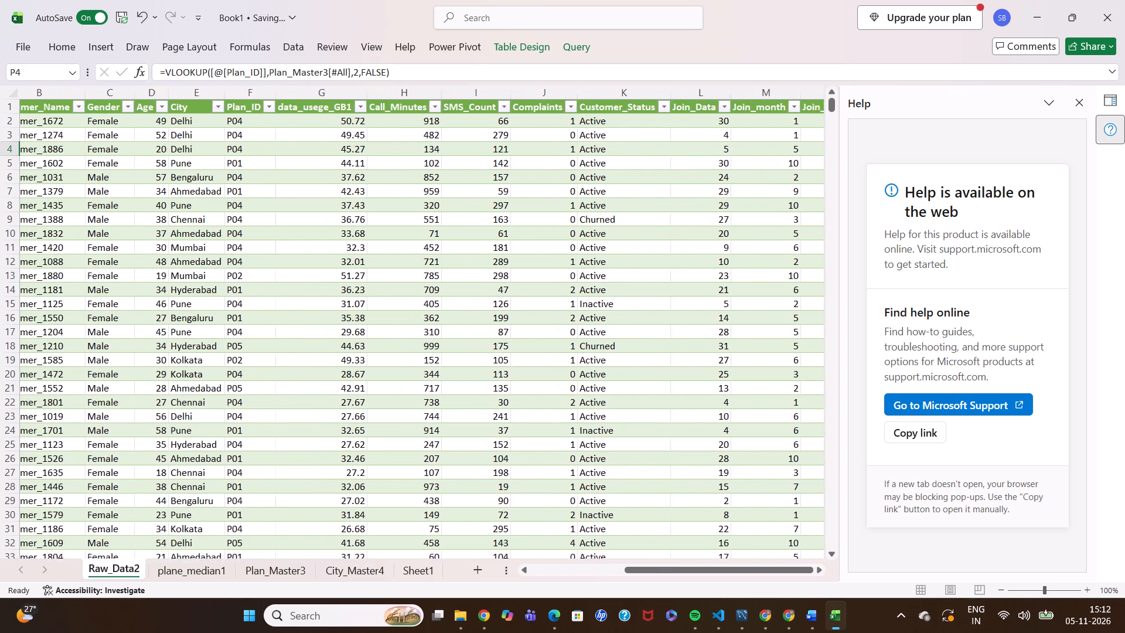
pyautogui.hscroll(-2, 353, 223)
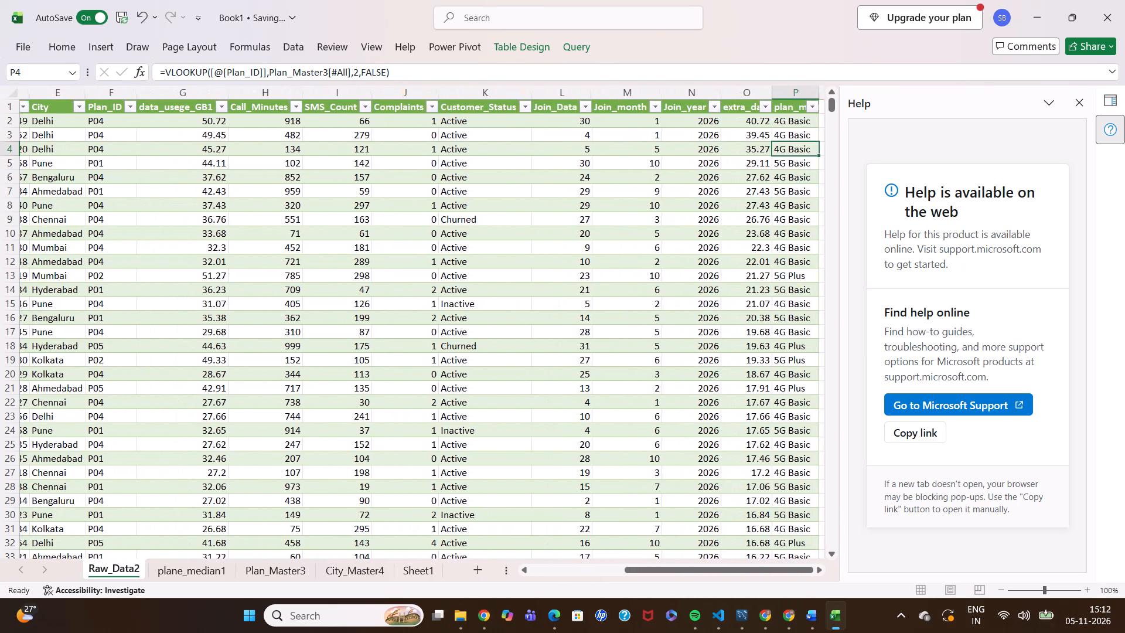
pyautogui.hscroll(-1, 353, 223)
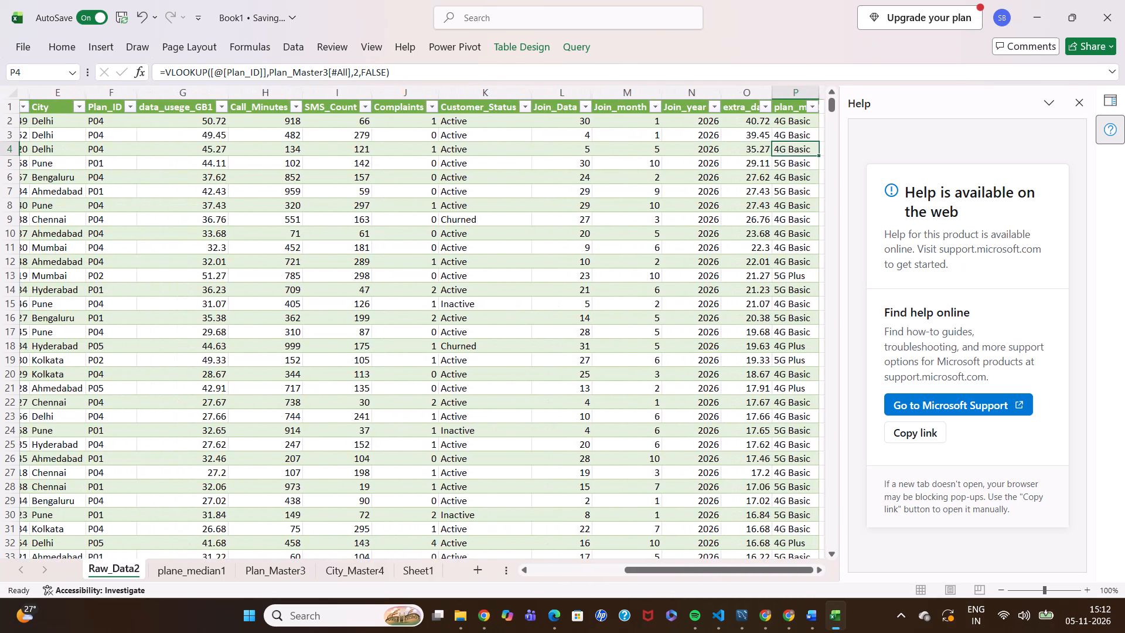
pyautogui.hscroll(-1, 353, 223)
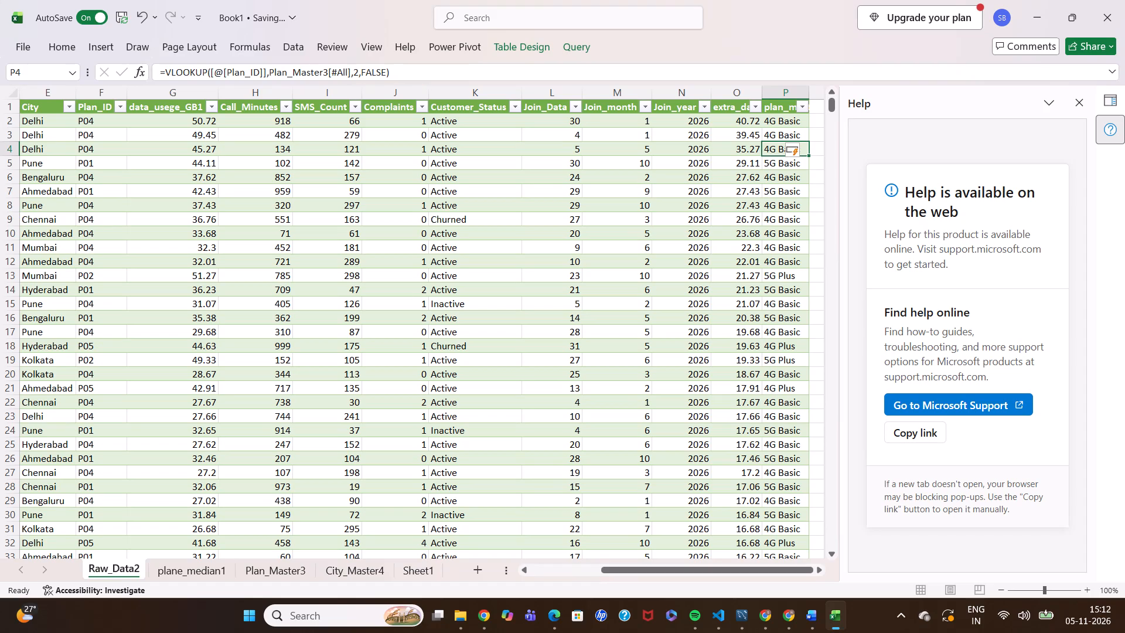
pyautogui.click(282, 574)
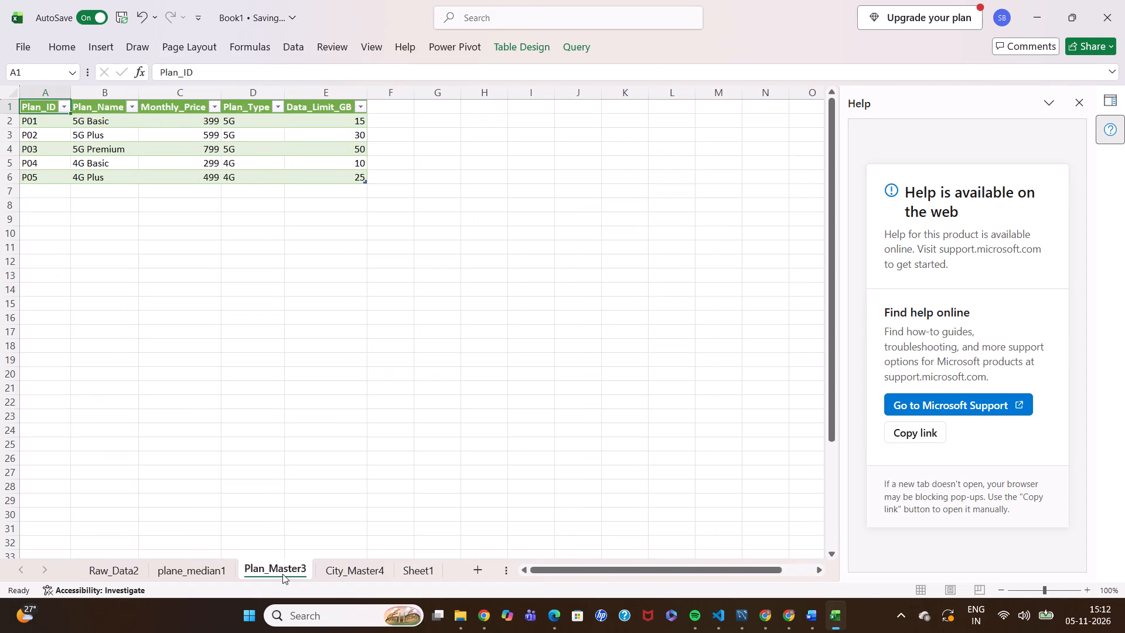
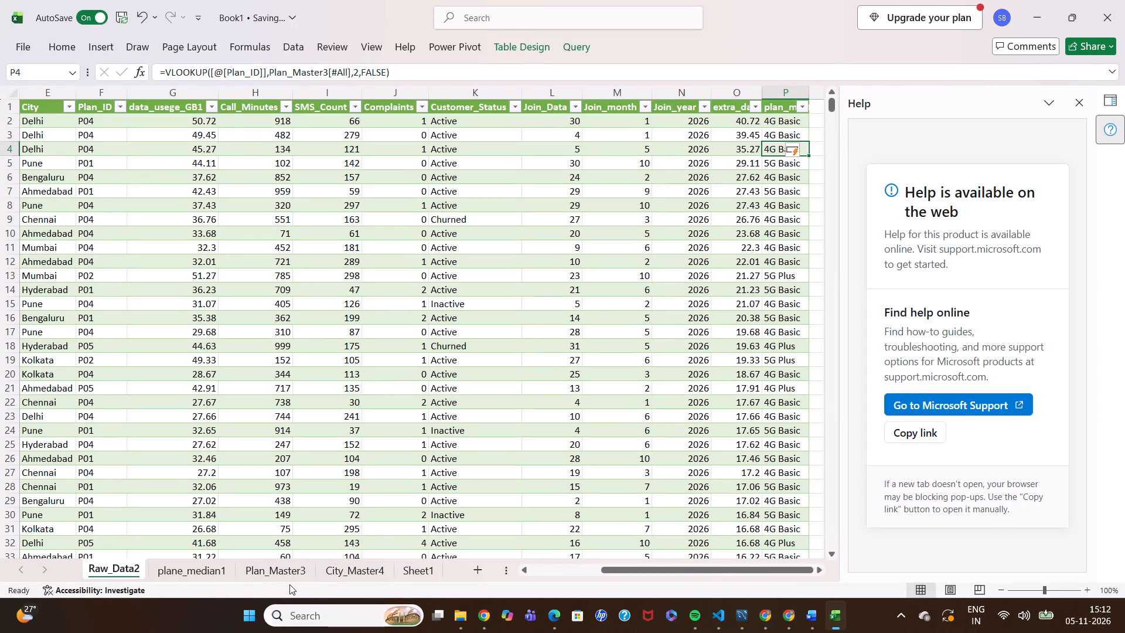
# Check the Plan_Master3, City_Master4 and plane_median1 tables for the fields available to look up into Raw_Data2.
pyautogui.click(269, 569)
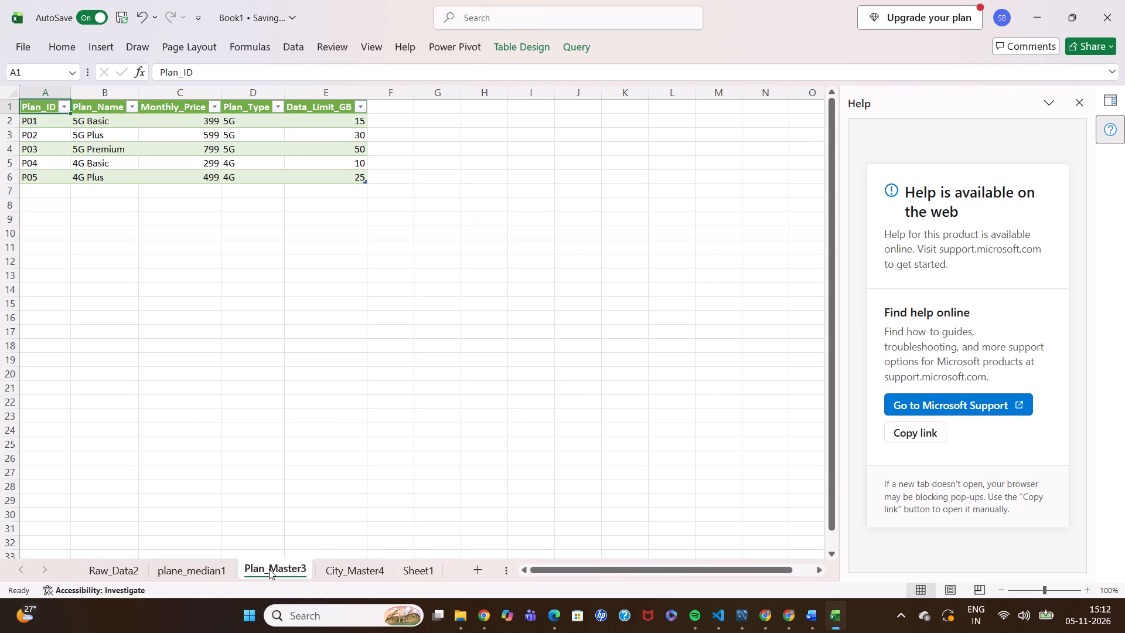
pyautogui.click(269, 569)
pyautogui.click(123, 576)
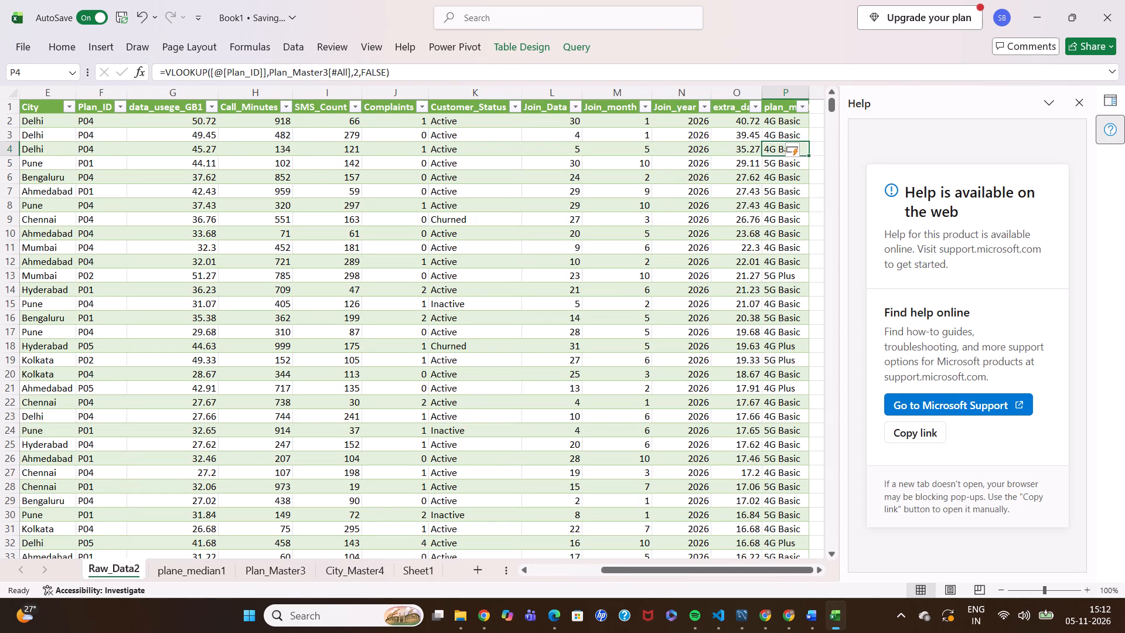
pyautogui.hscroll(-3, 776, 392)
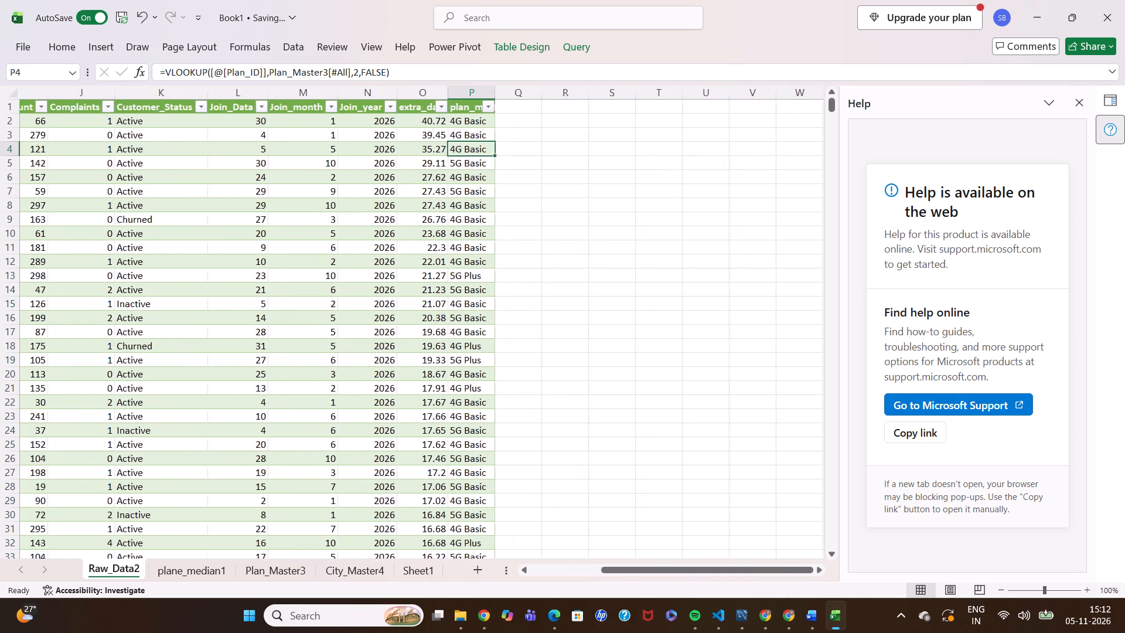
pyautogui.click(364, 569)
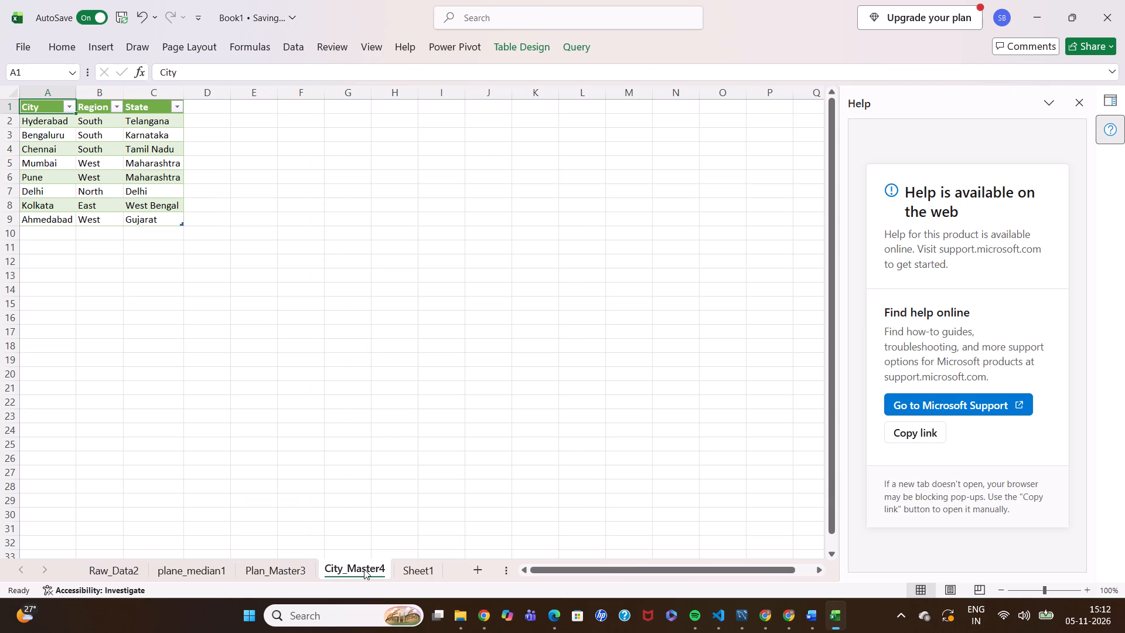
pyautogui.click(200, 570)
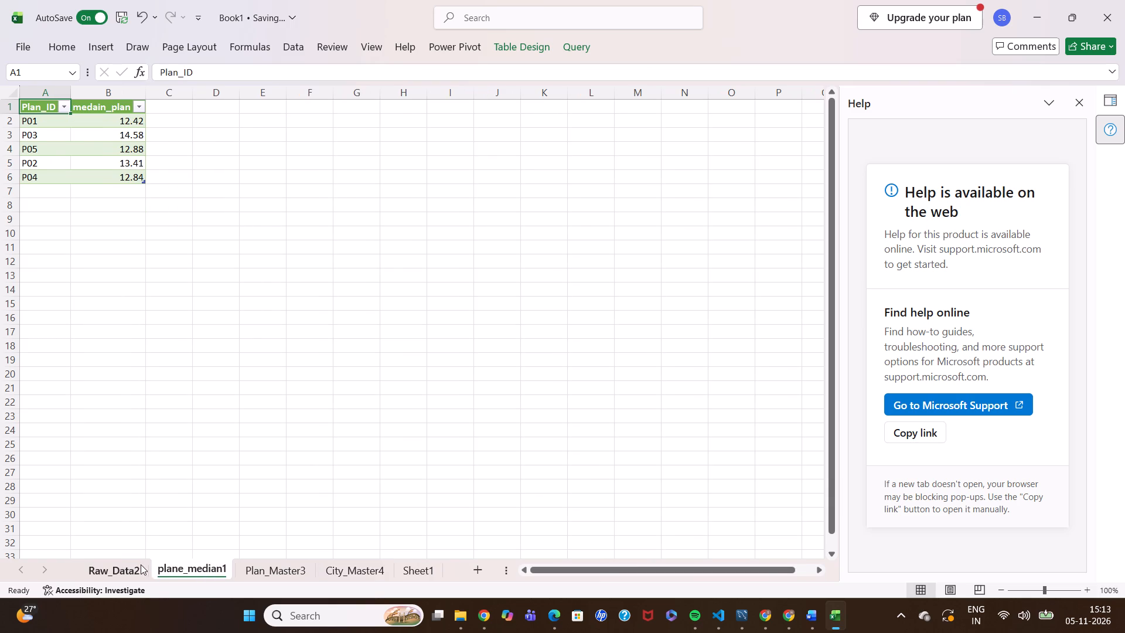
pyautogui.click(133, 566)
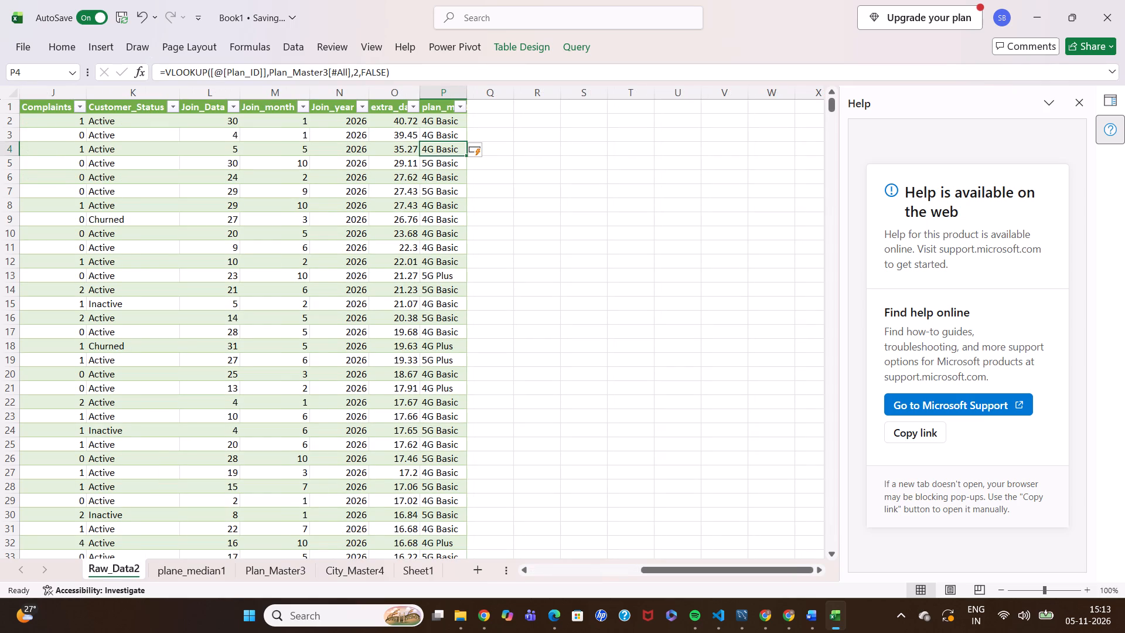
# Add a column headed state in Q1, directly after plan_master in Raw_Data2.
pyautogui.click(492, 107)
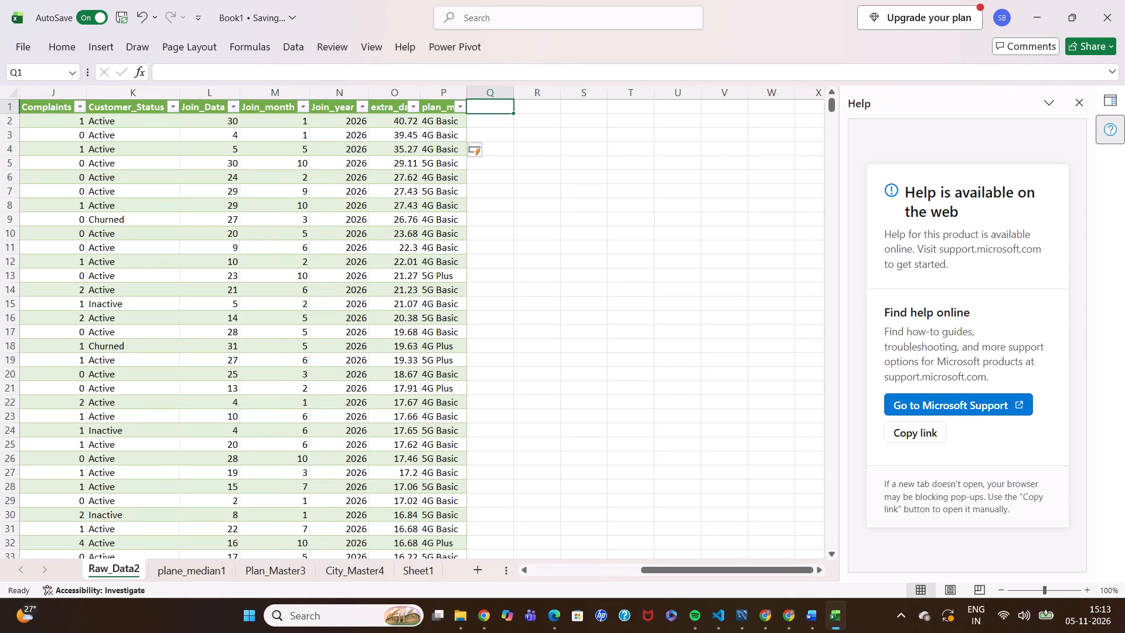
pyautogui.write('sta')
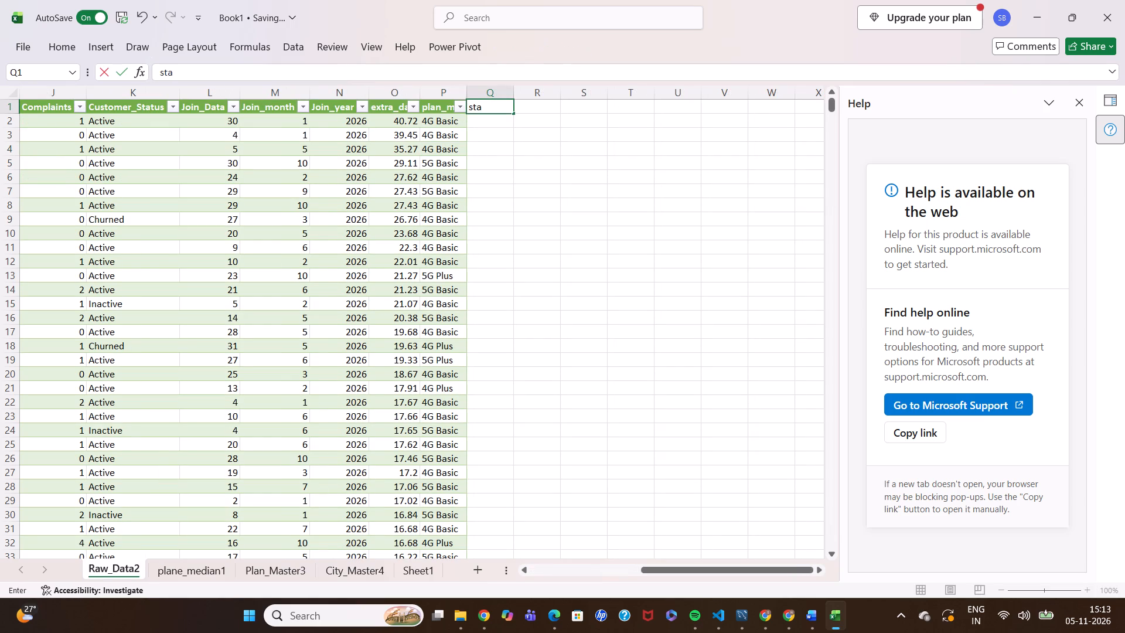
pyautogui.press('t')
pyautogui.press('e')
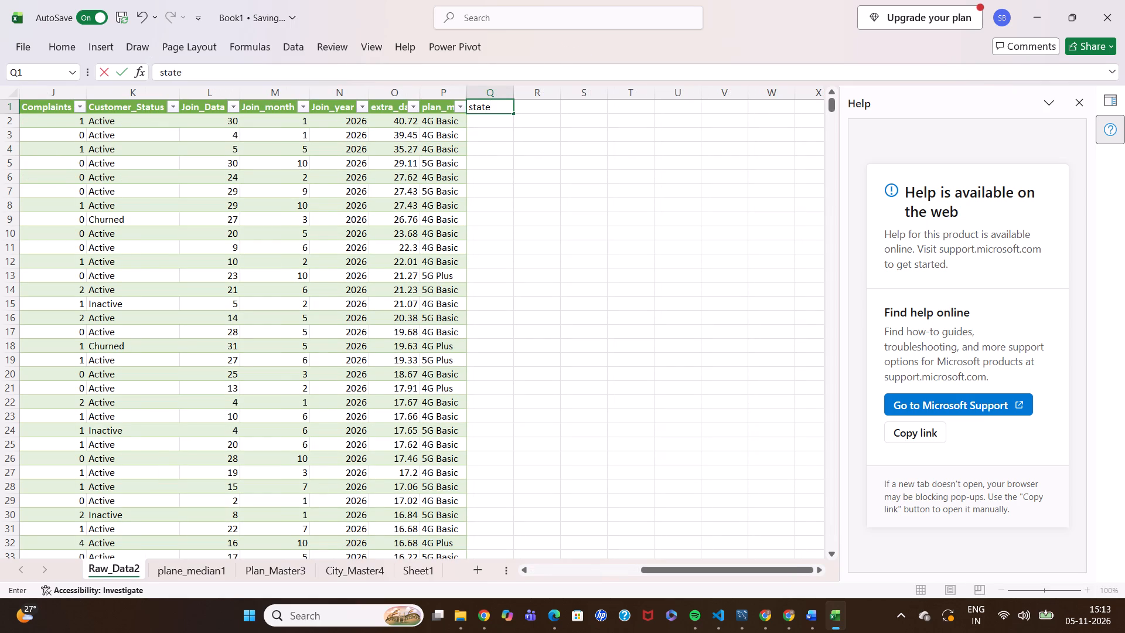
pyautogui.press('Return')
# Start a VLOOKUP formula in Q2 of the state column, using row 2's City as the lookup value.
pyautogui.click(492, 118)
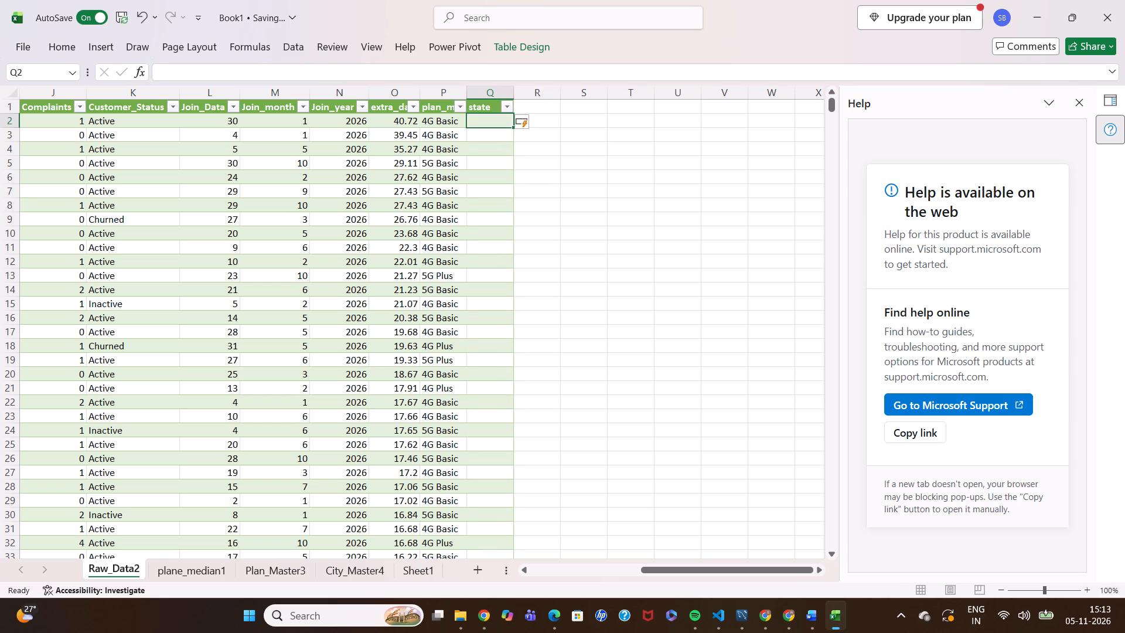
pyautogui.press('=')
pyautogui.write('vl')
pyautogui.click(507, 132)
pyautogui.click(507, 132)
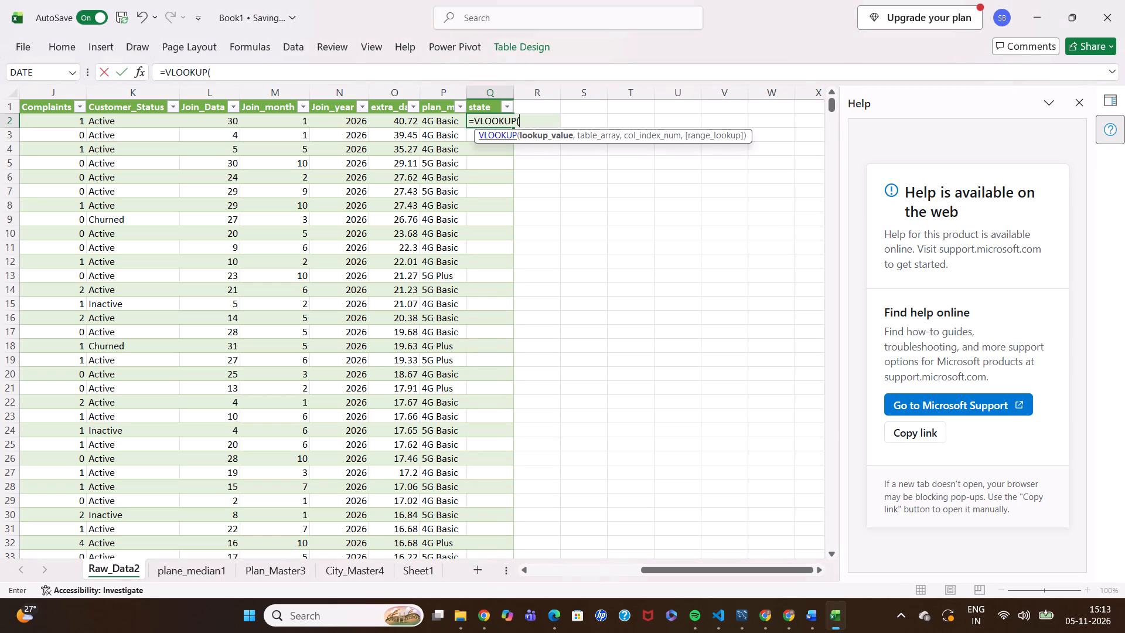
pyautogui.hscroll(2, 347, 169)
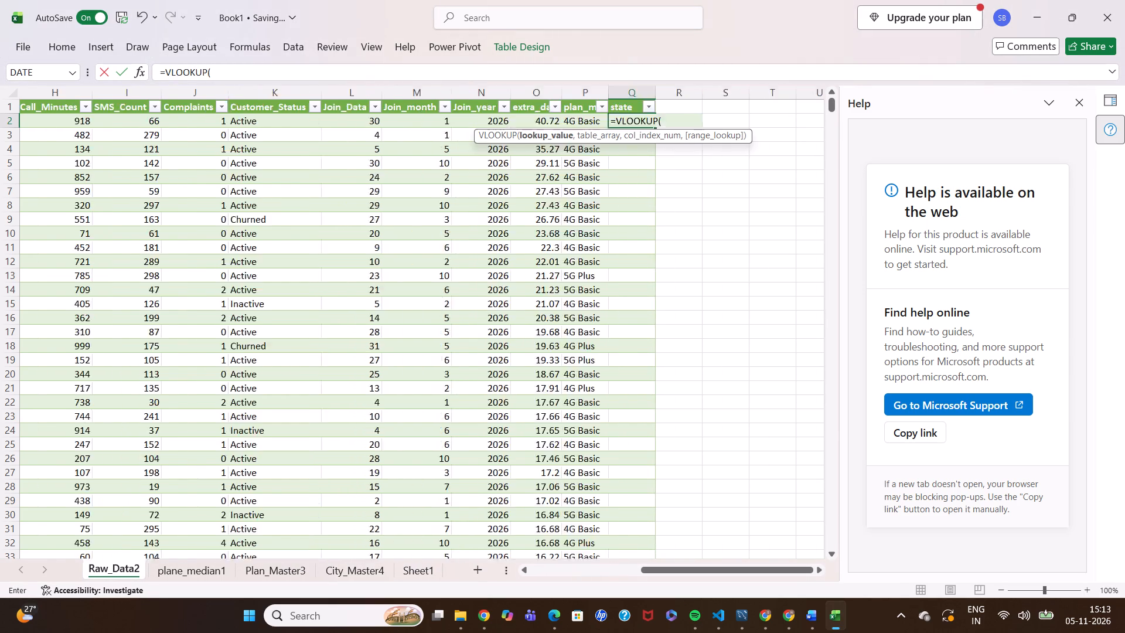
pyautogui.hscroll(4, 347, 169)
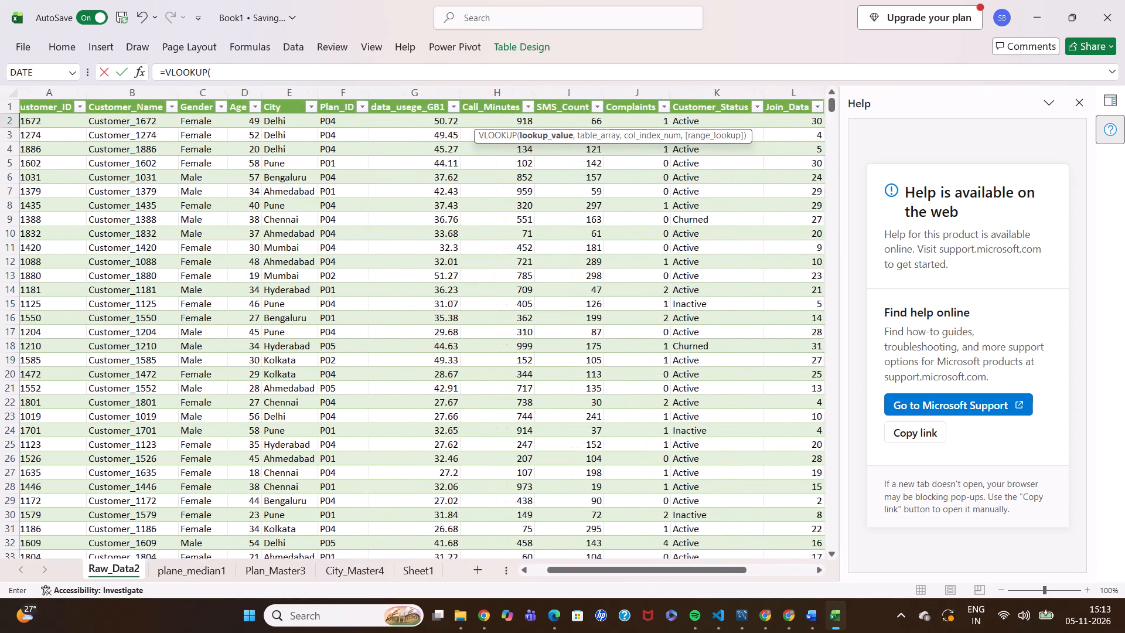
pyautogui.hscroll(1, 347, 169)
pyautogui.click(283, 121)
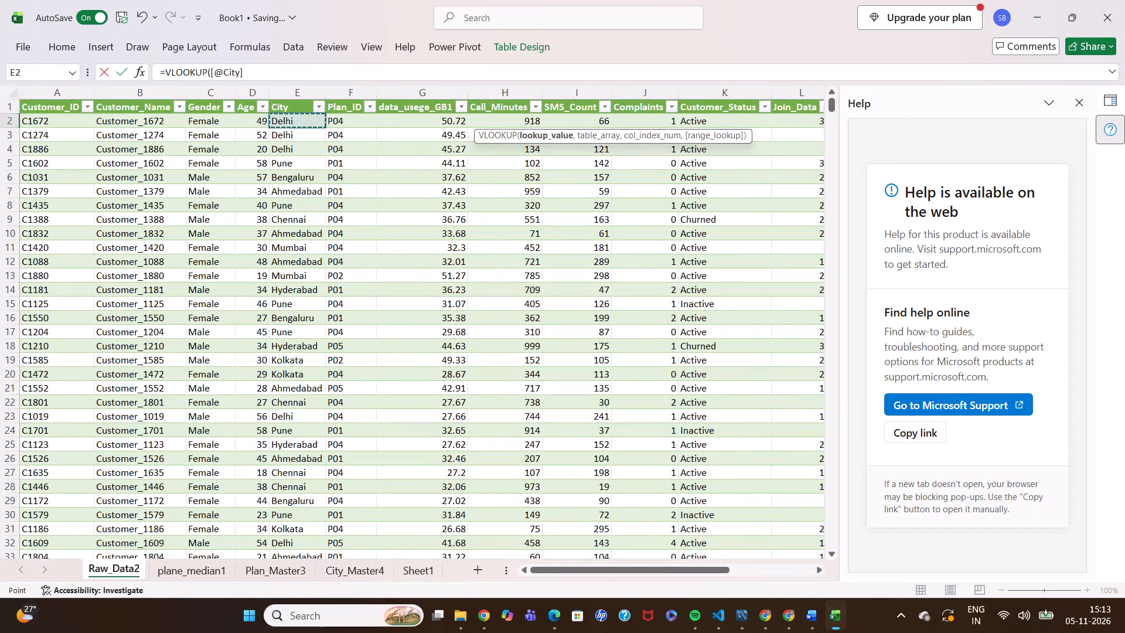
pyautogui.hscroll(-6, 283, 121)
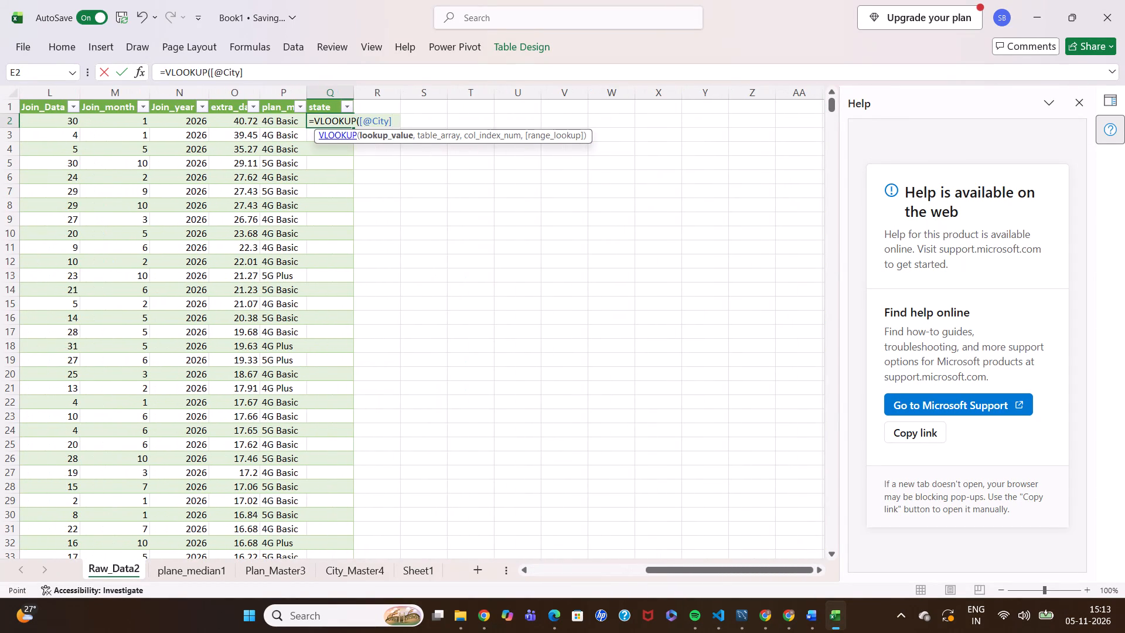
pyautogui.press(',')
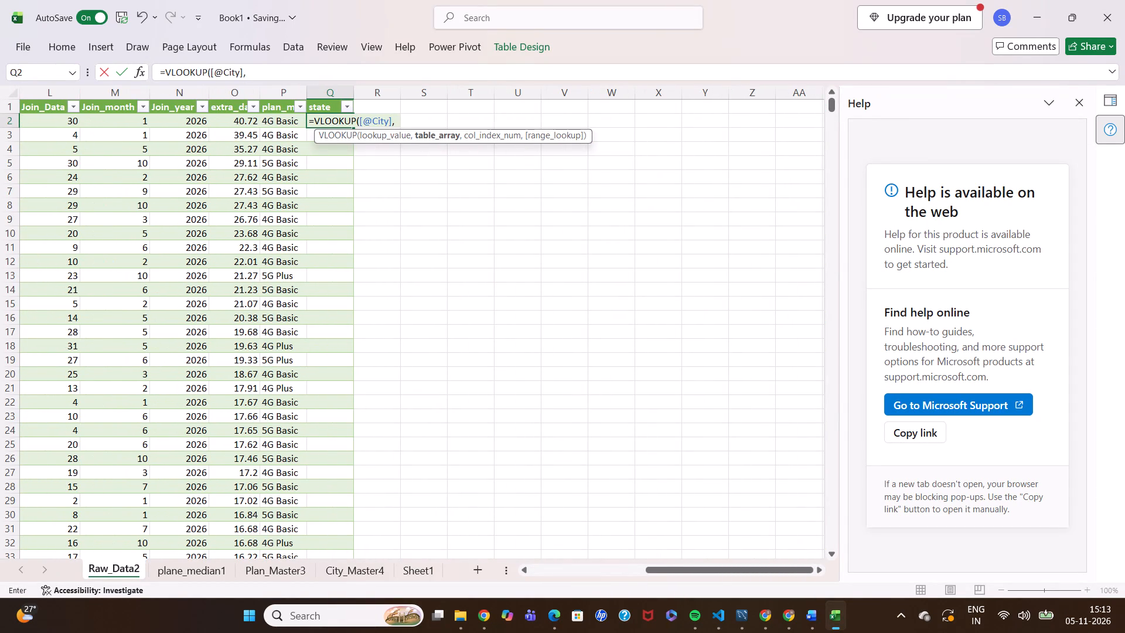
# Complete the state VLOOKUP with the whole City_Master4 table including headers, column index 3 and FALSE for exact match, and enter it.
pyautogui.click(349, 574)
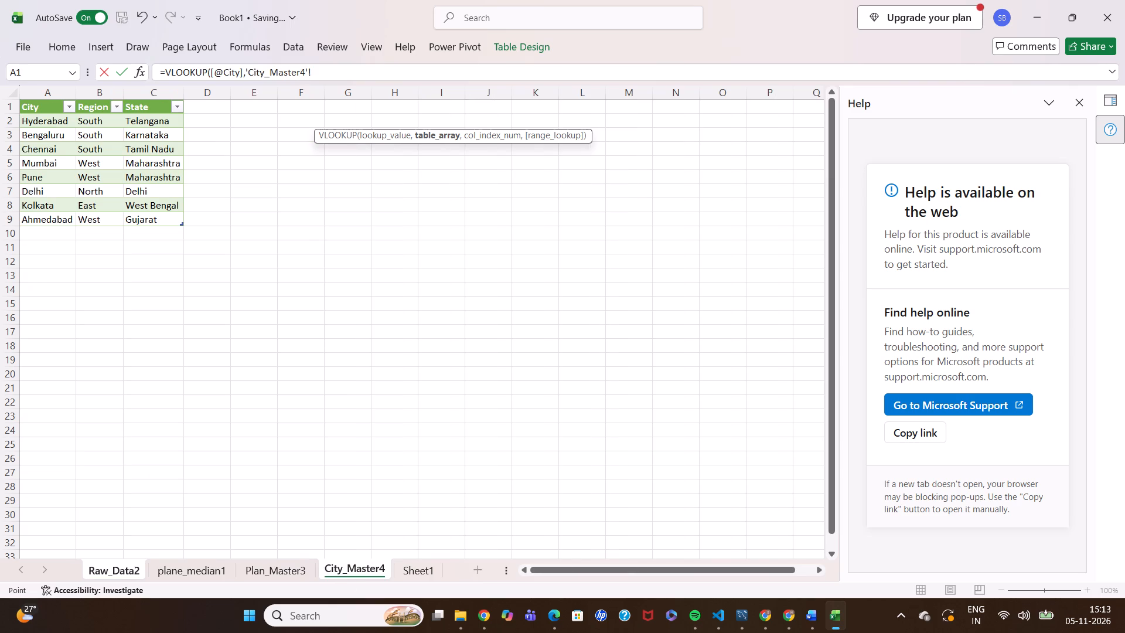
pyautogui.moveTo(35, 106); pyautogui.dragTo(158, 203)
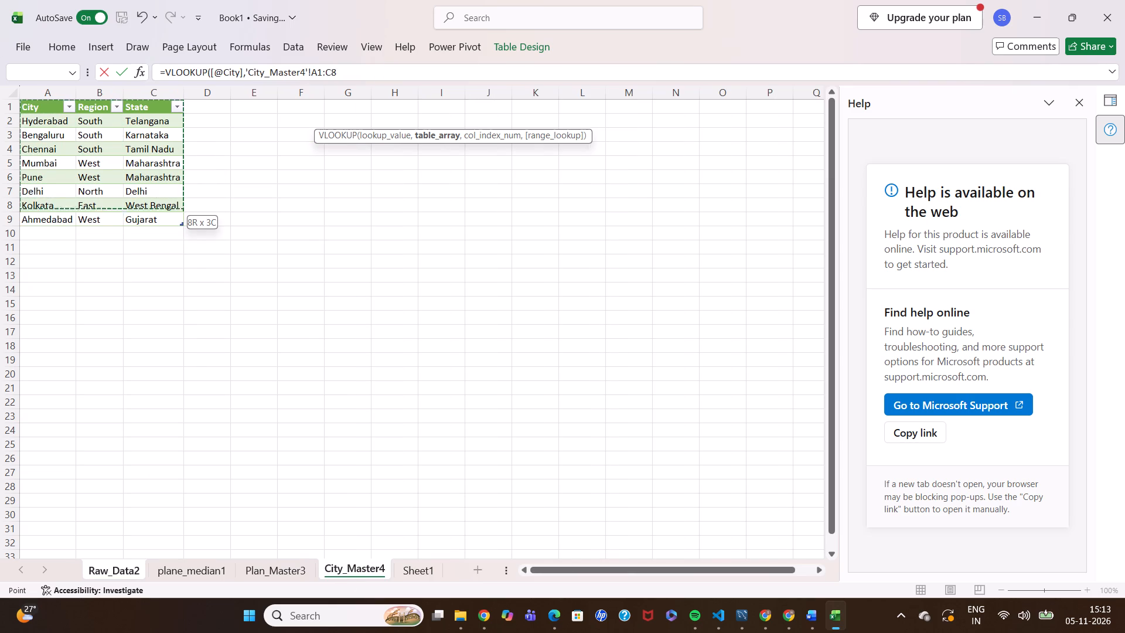
pyautogui.moveTo(158, 203); pyautogui.dragTo(159, 217)
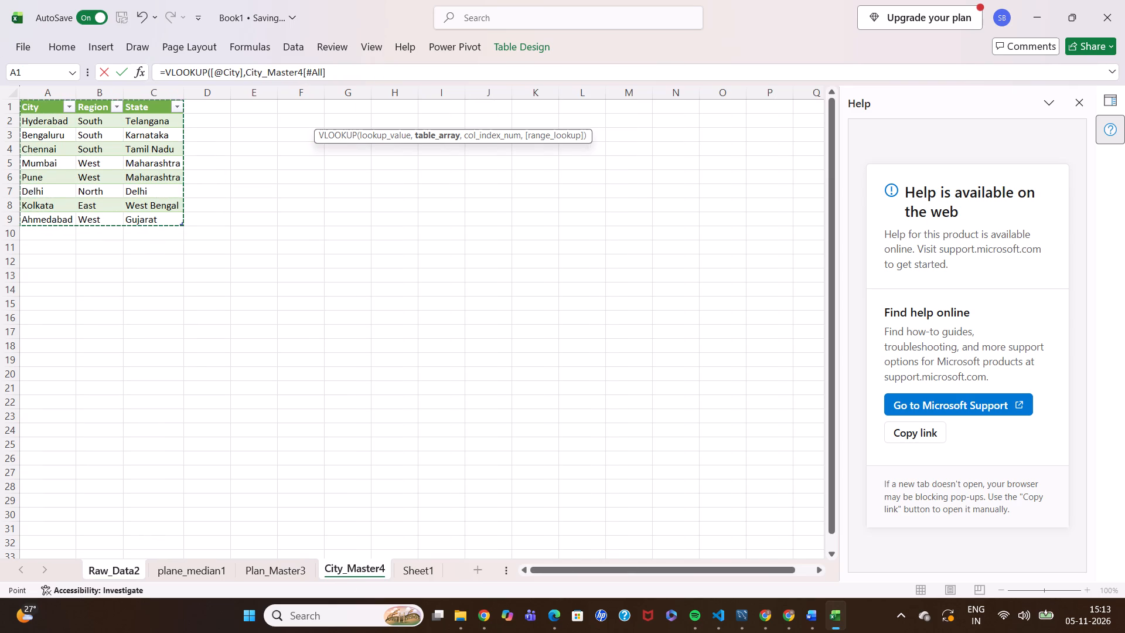
pyautogui.press(',')
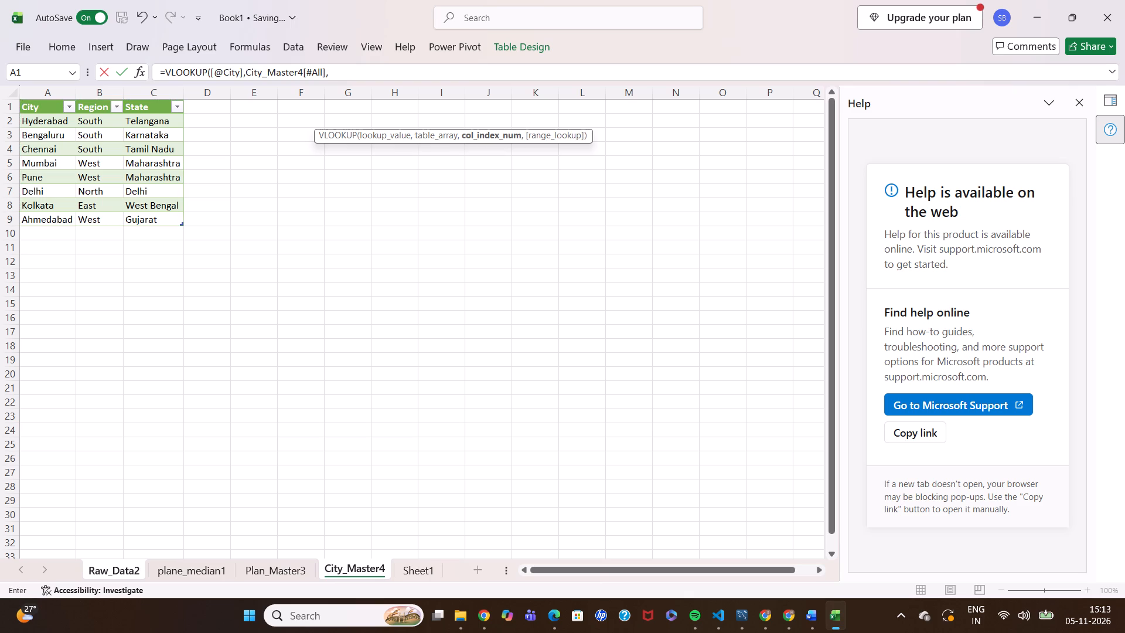
pyautogui.press('3')
pyautogui.press(',')
pyautogui.doubleClick(280, 125)
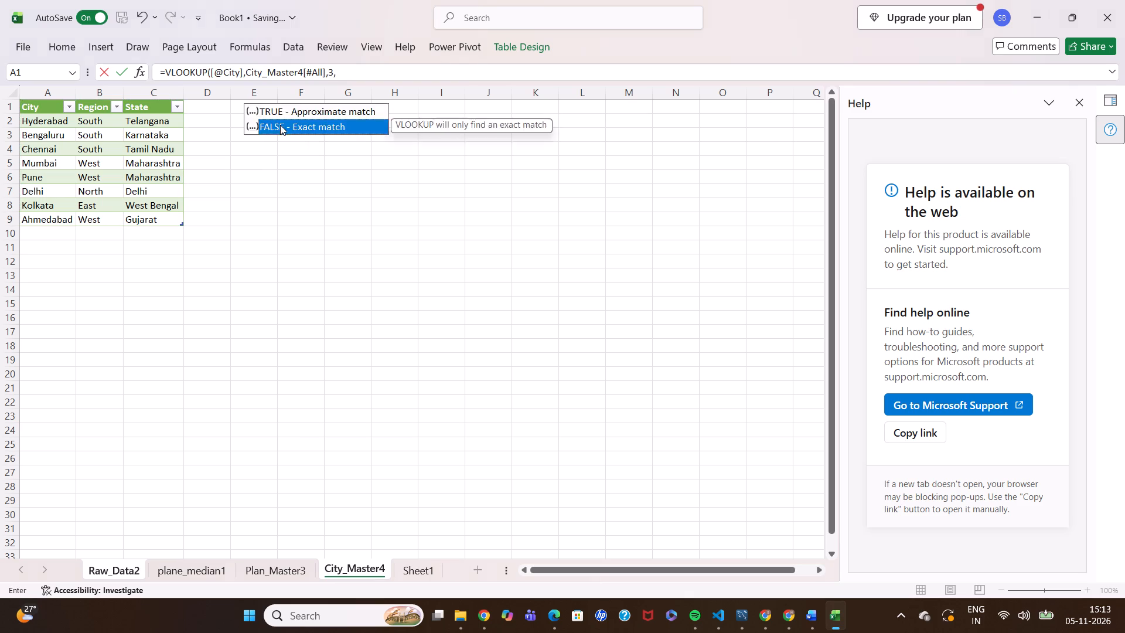
pyautogui.press('Return')
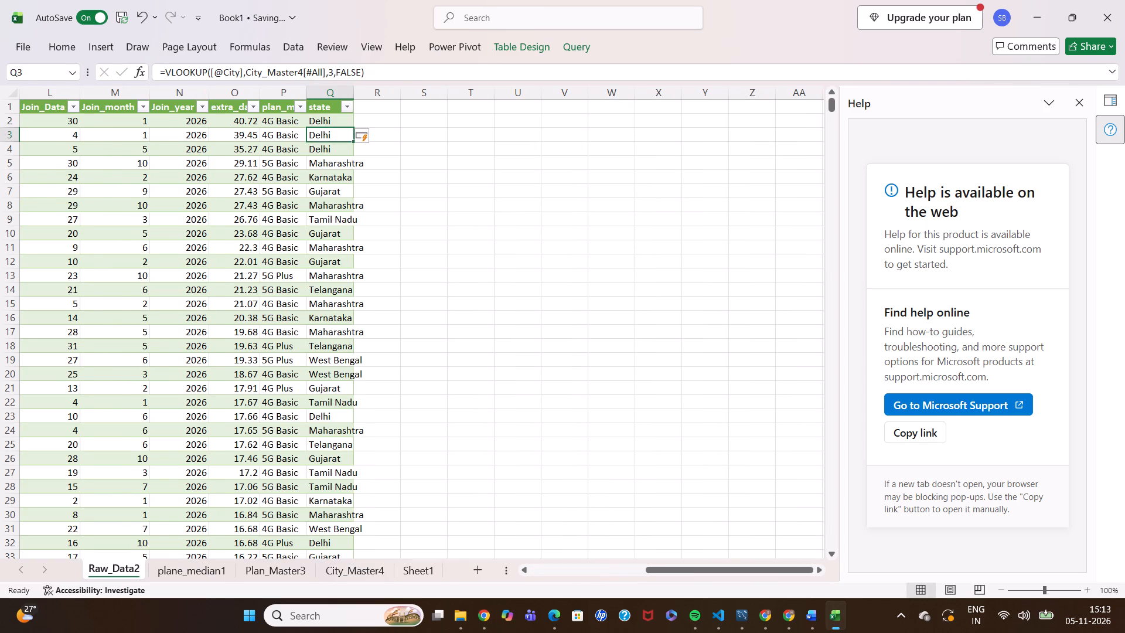
# Compare the state values in Raw_Data2 with the City column and the City_Master4 table.
pyautogui.hscroll(7, 297, 203)
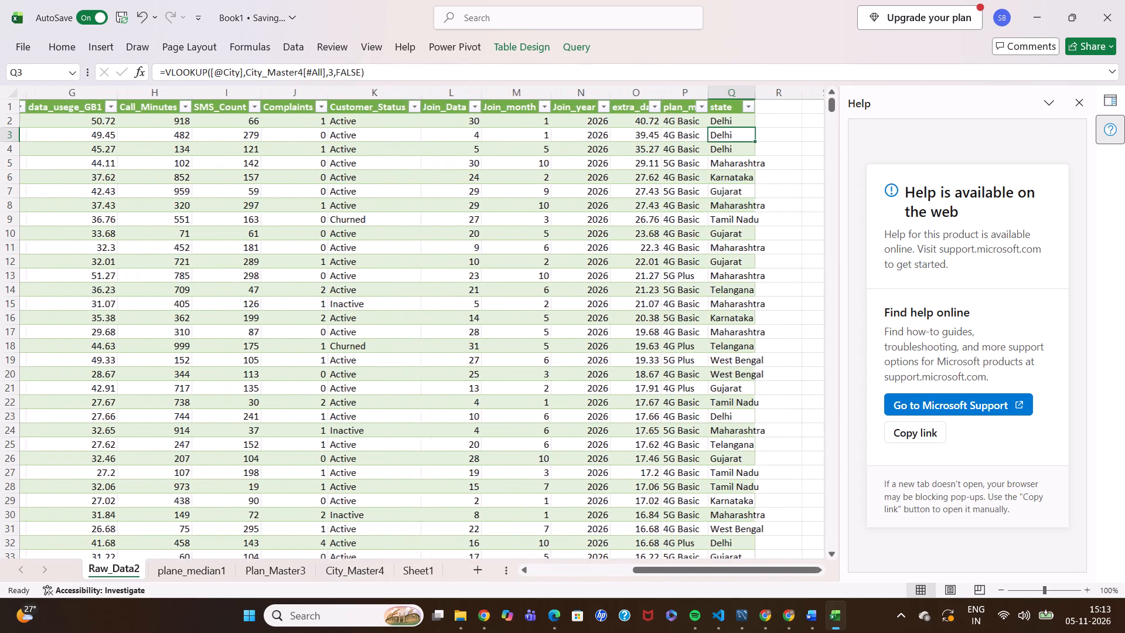
pyautogui.hscroll(-1, 297, 203)
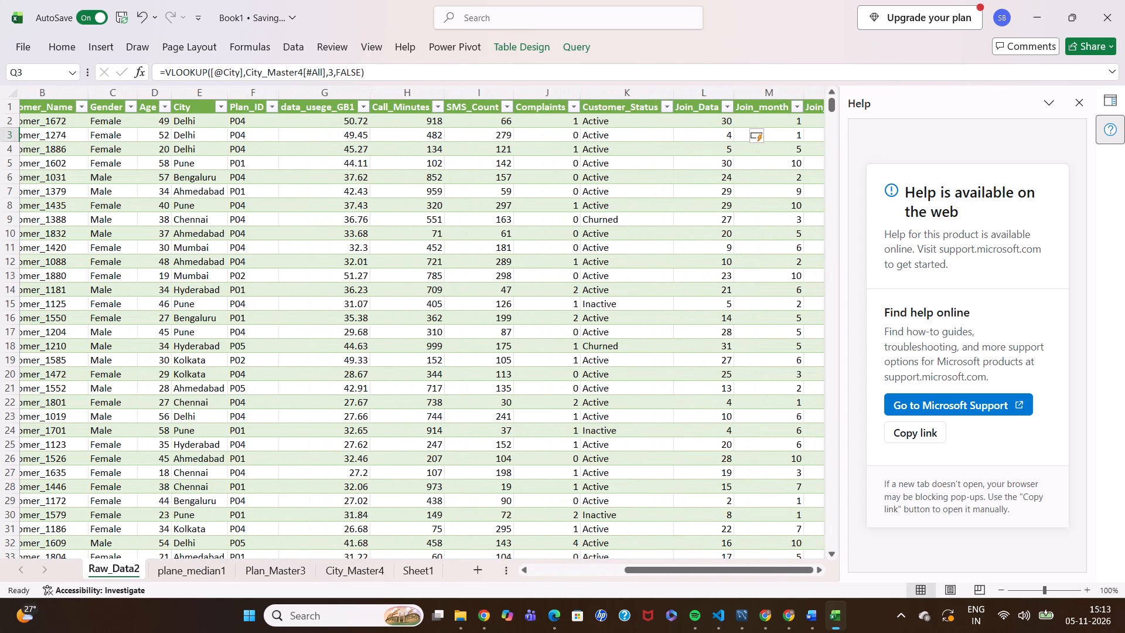
pyautogui.hscroll(-1, 297, 203)
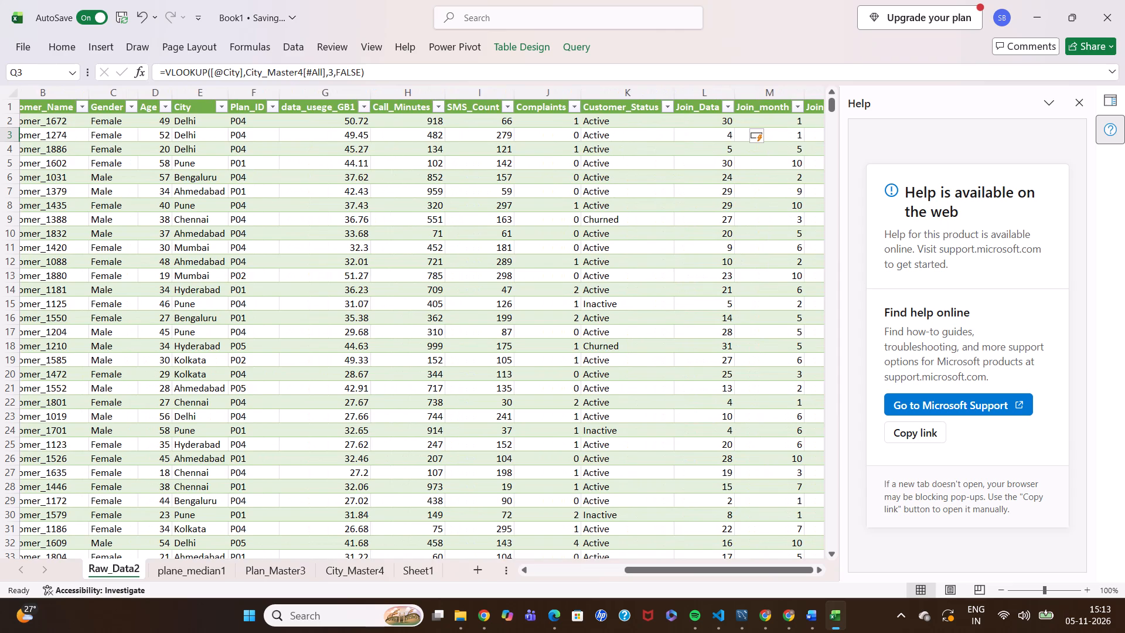
pyautogui.hscroll(-1, 297, 203)
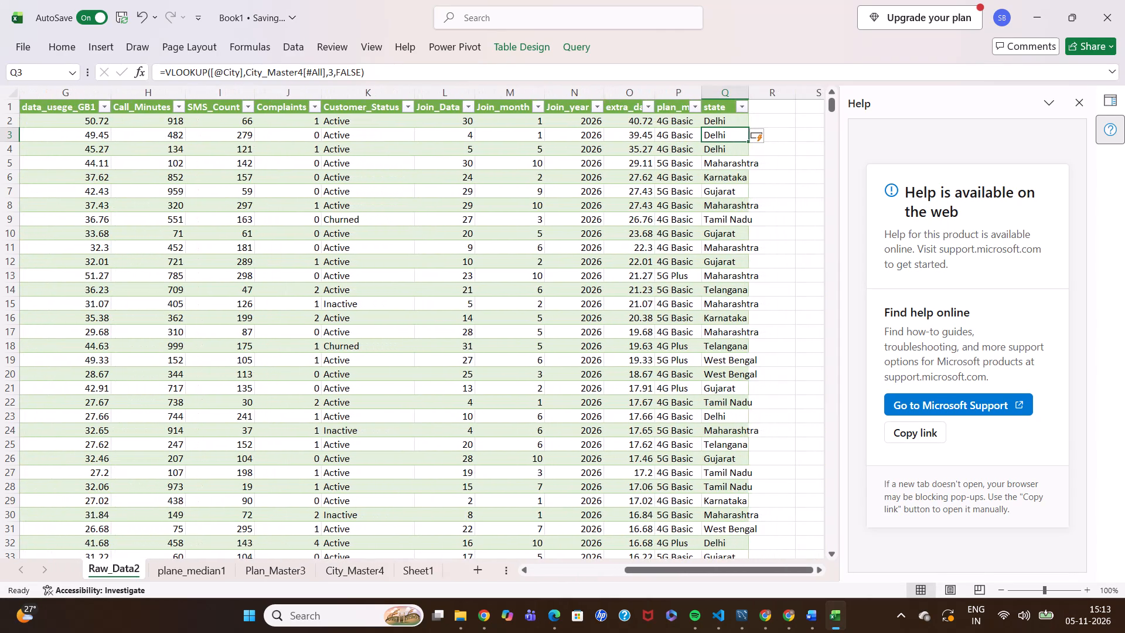
pyautogui.hscroll(-1, 600, 279)
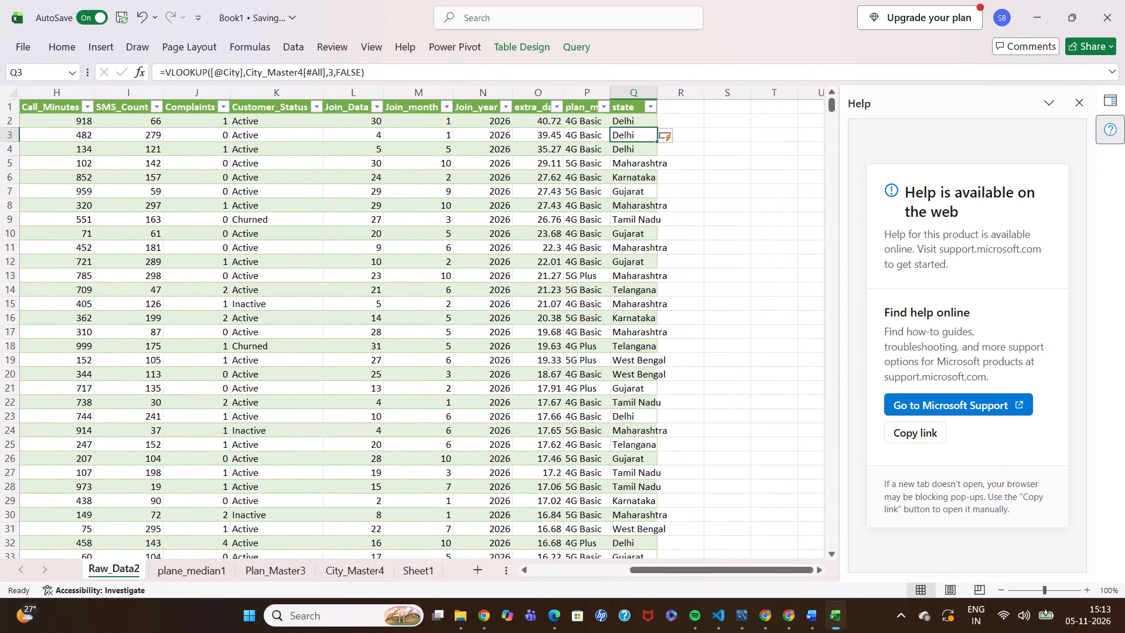
pyautogui.click(350, 577)
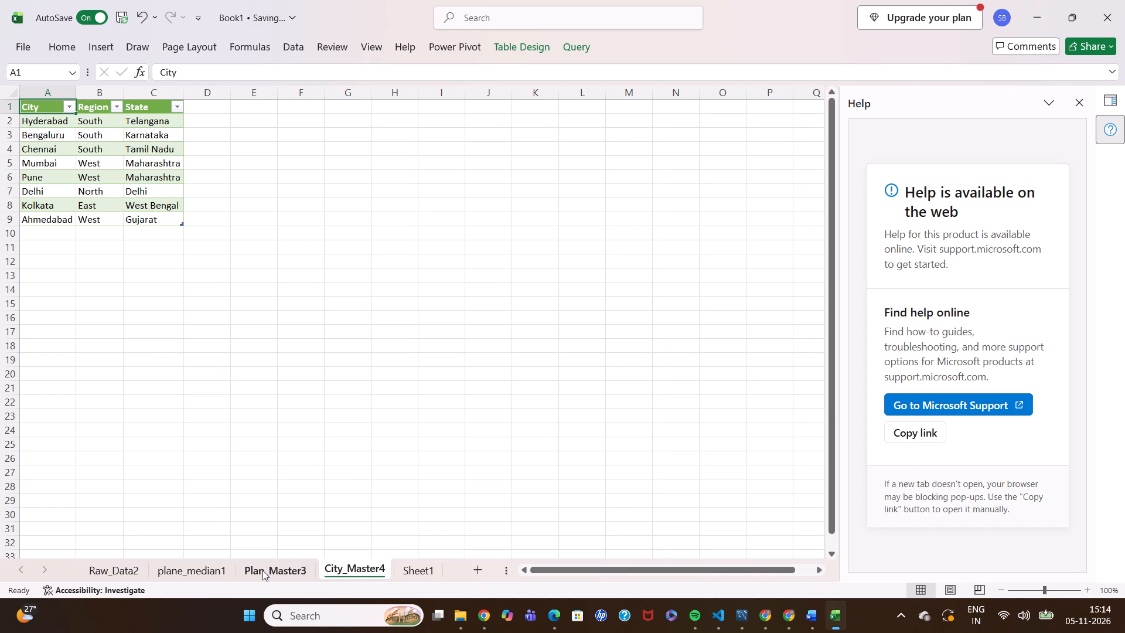
pyautogui.click(118, 570)
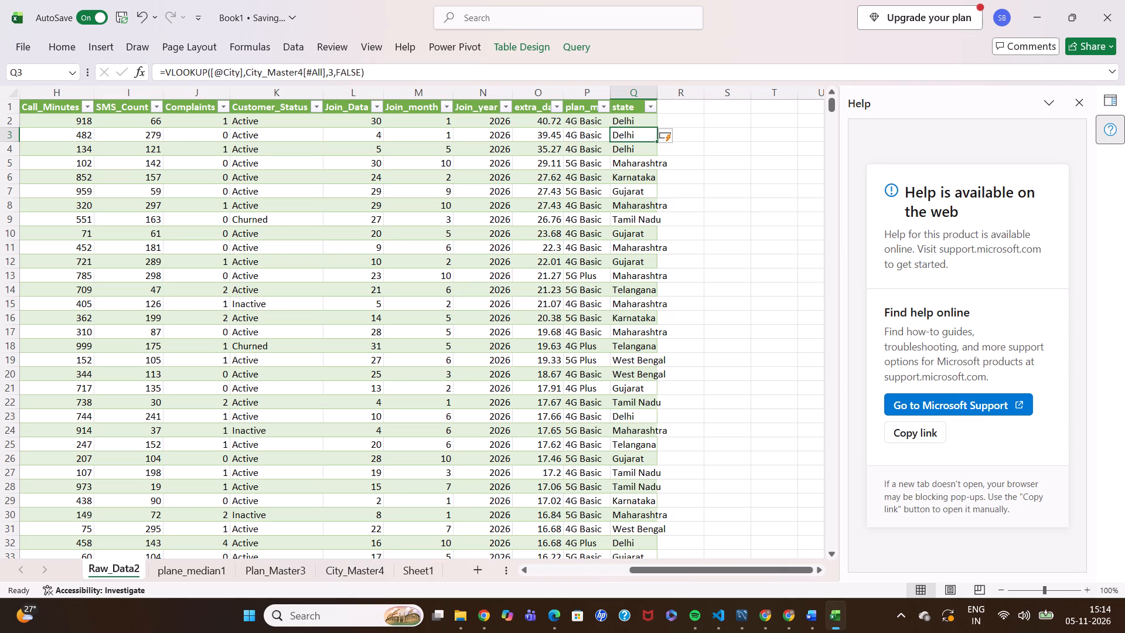
# Auto-fit the width of column Q to its state names.
pyautogui.doubleClick(654, 91)
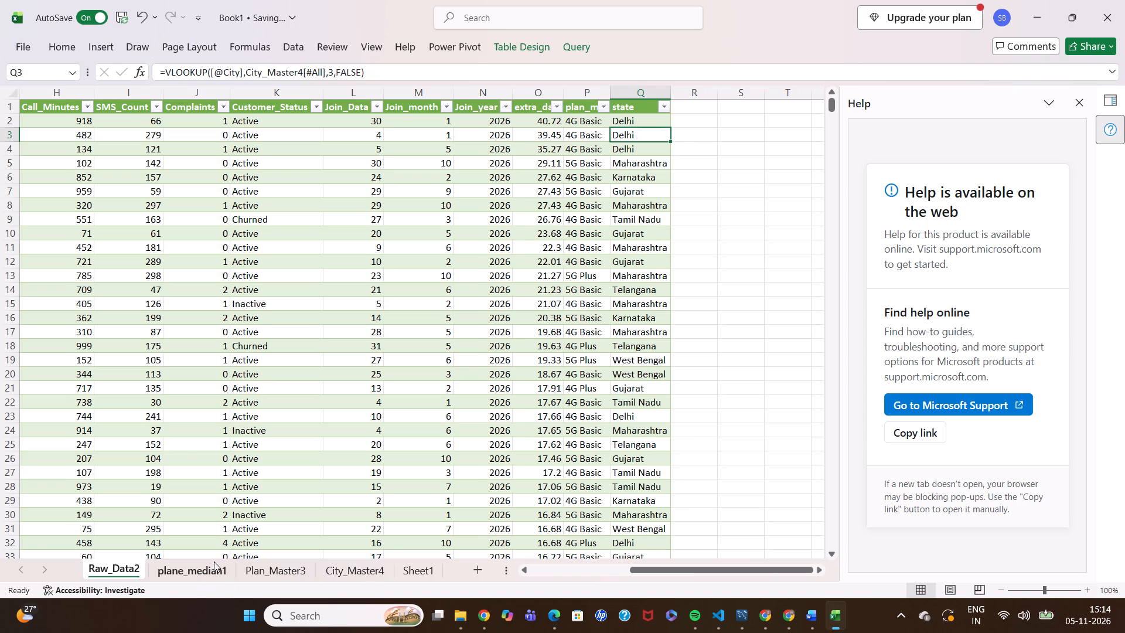
# Review Raw_Data2 across its columns and down the rows, checking the City, plan_master and state entries.
pyautogui.hscroll(3, 458, 406)
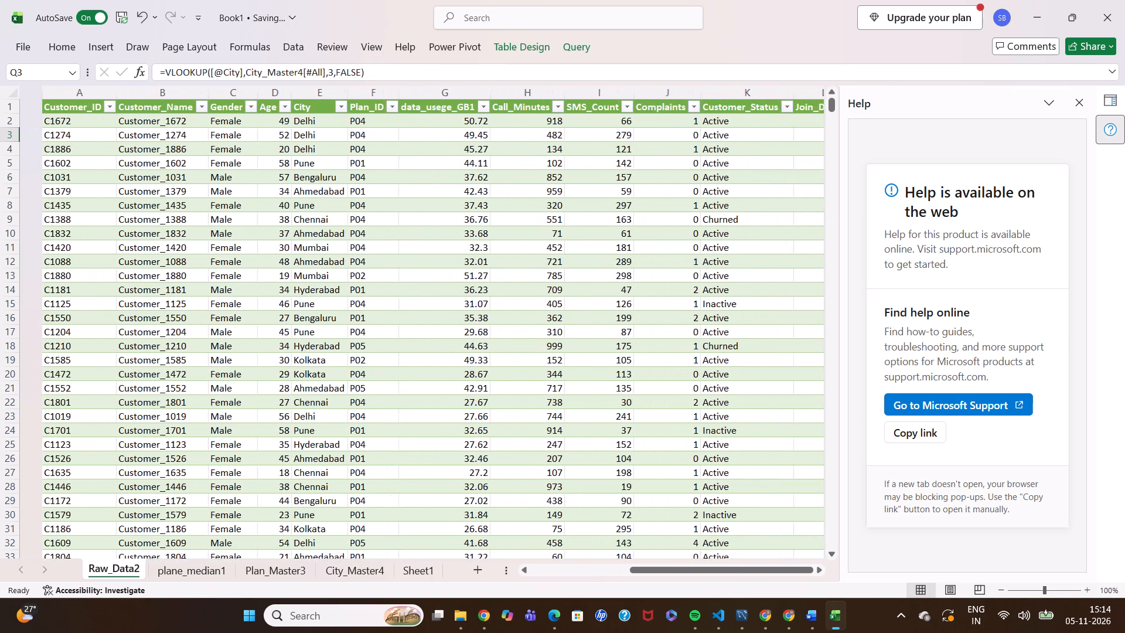
pyautogui.hscroll(3, 458, 406)
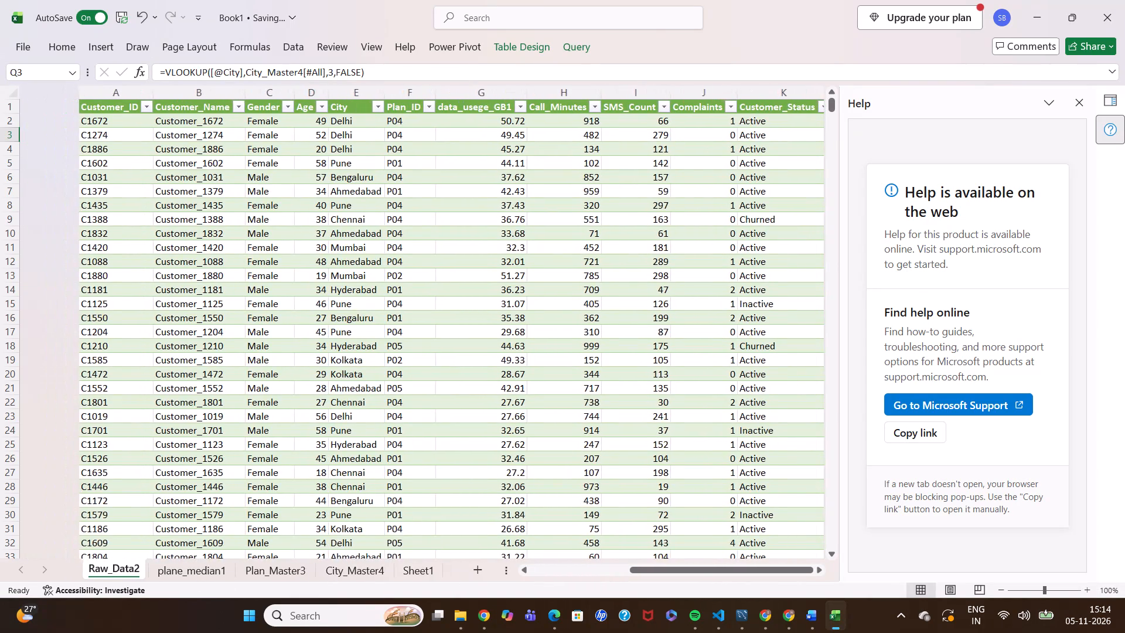
pyautogui.hscroll(-1, 458, 406)
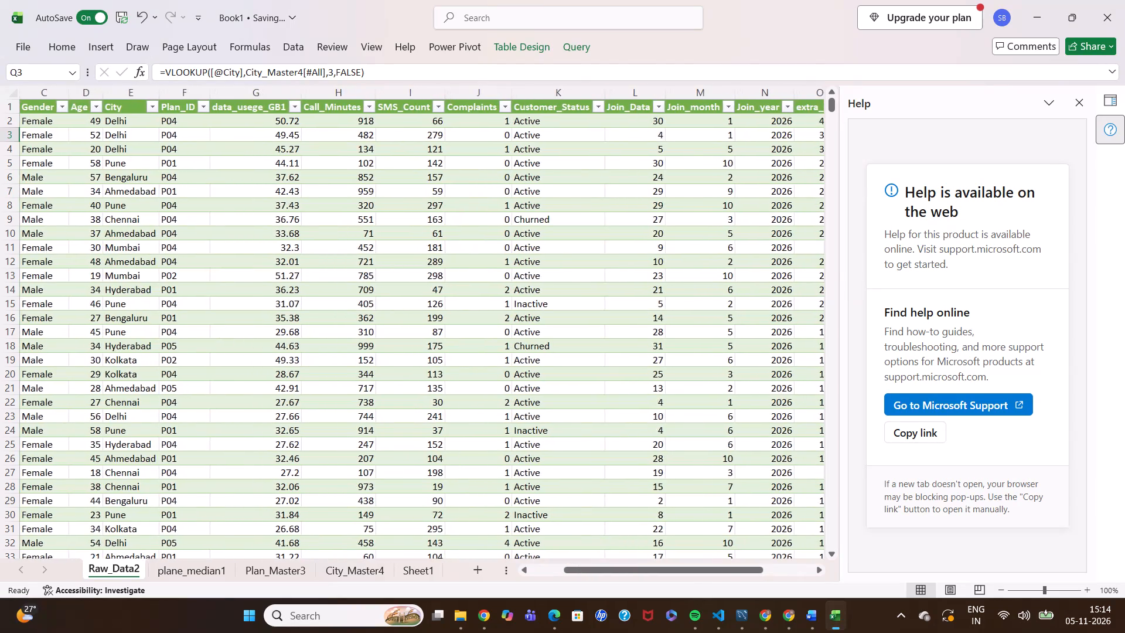
pyautogui.hscroll(-2, 458, 406)
pyautogui.scroll(-11, 458, 406)
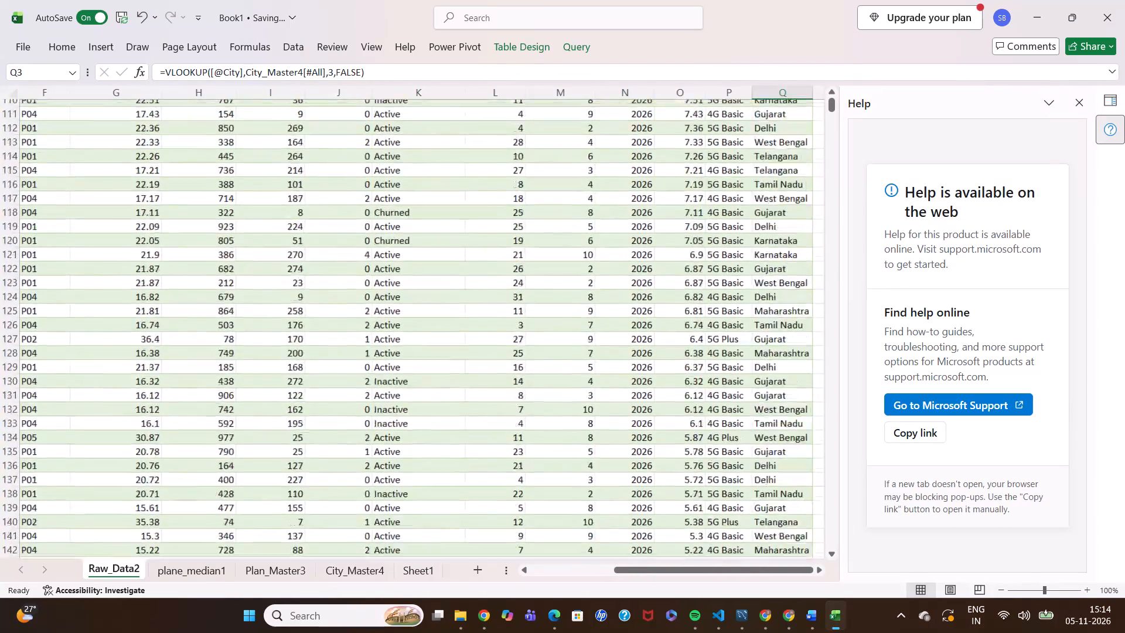